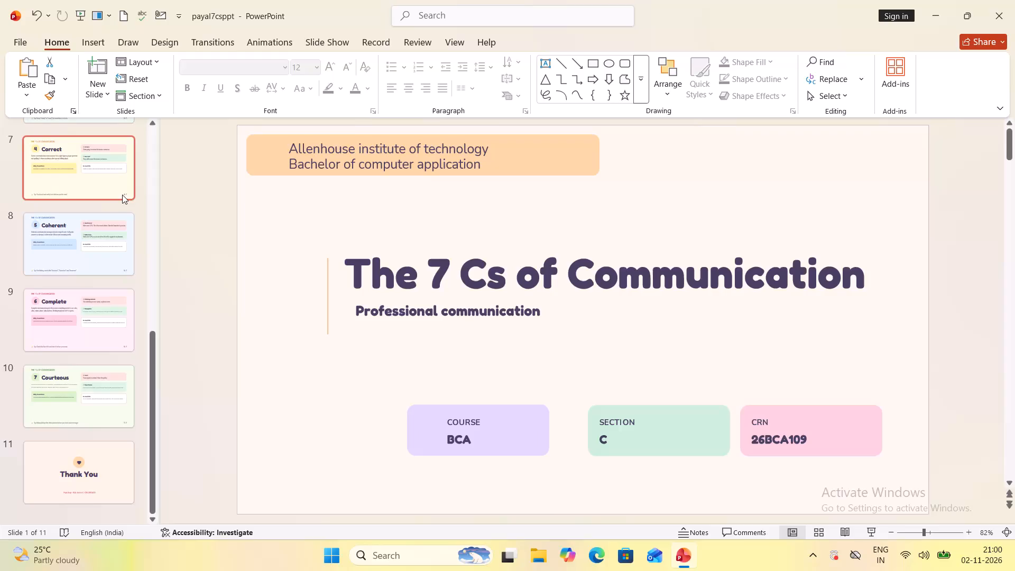
# Open the closing Thank You slide, slide 11, of the 7 Cs of Communication presentation.
pyautogui.click(103, 466)
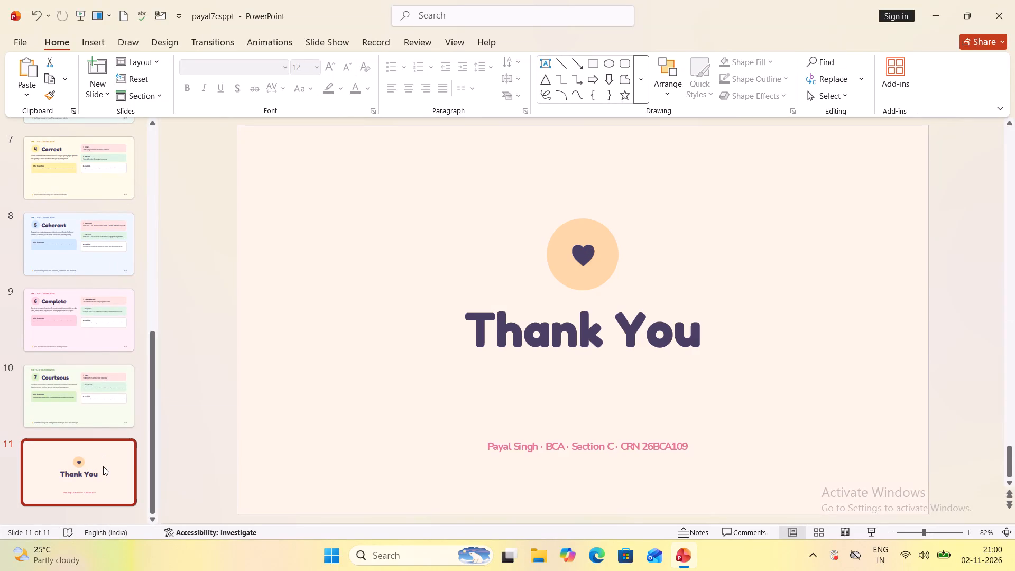
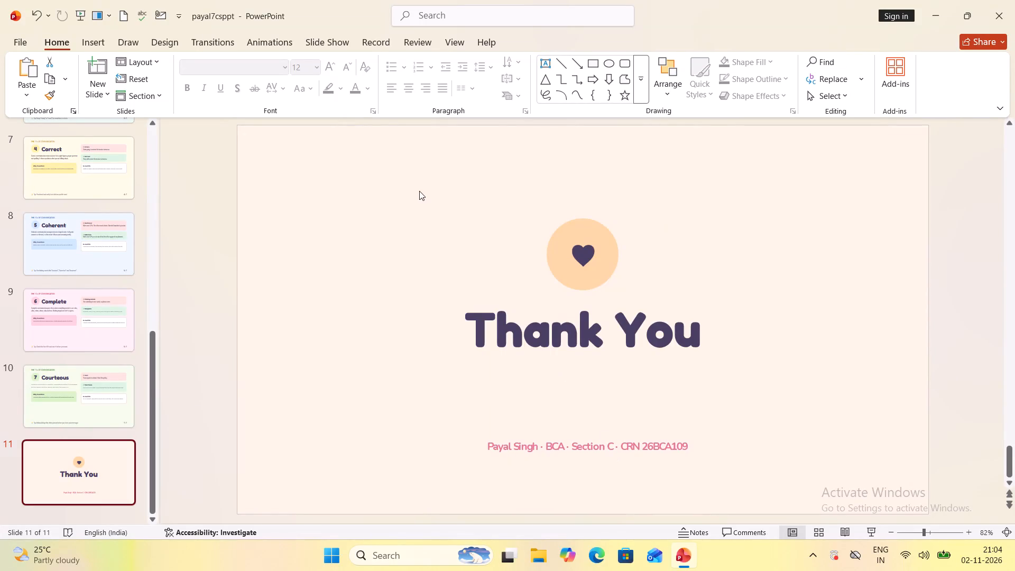
# Return to the opening title slide, slide 1, of the 7 Cs of Communication presentation.
pyautogui.scroll(7, 419, 191)
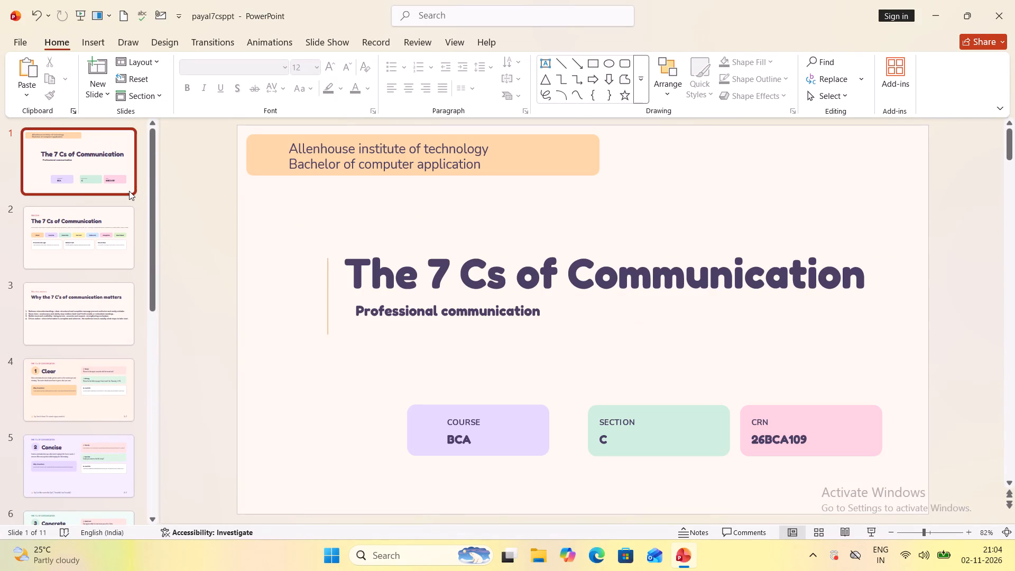
pyautogui.scroll(3, 129, 191)
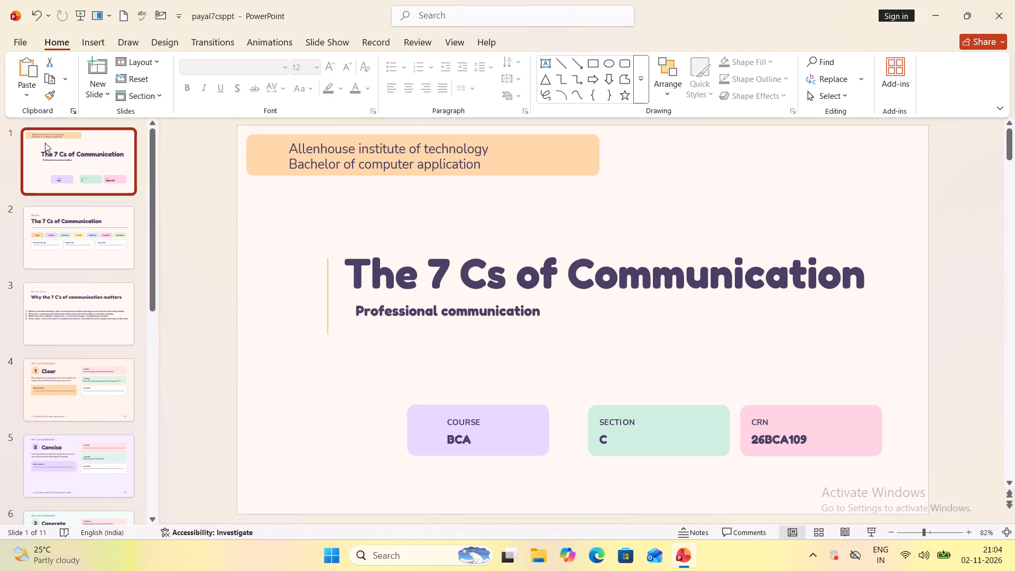
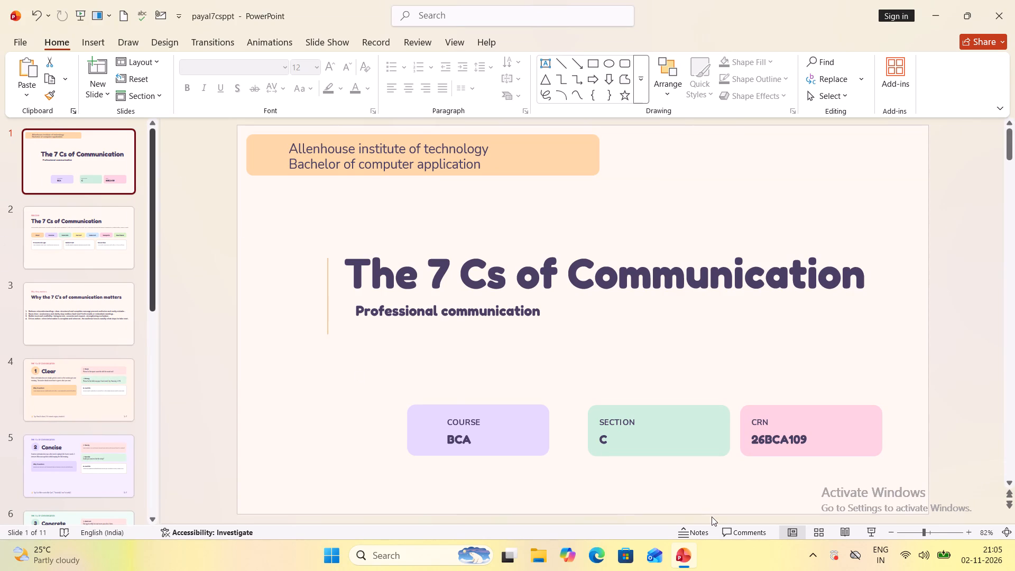
# Show the hidden system tray icons of the apps running in the background.
pyautogui.click(814, 553)
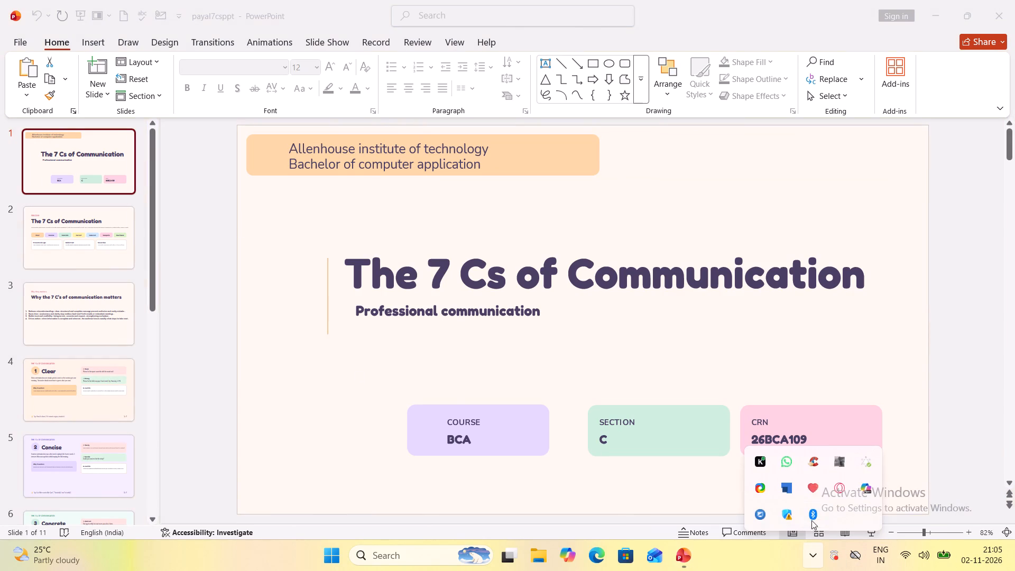
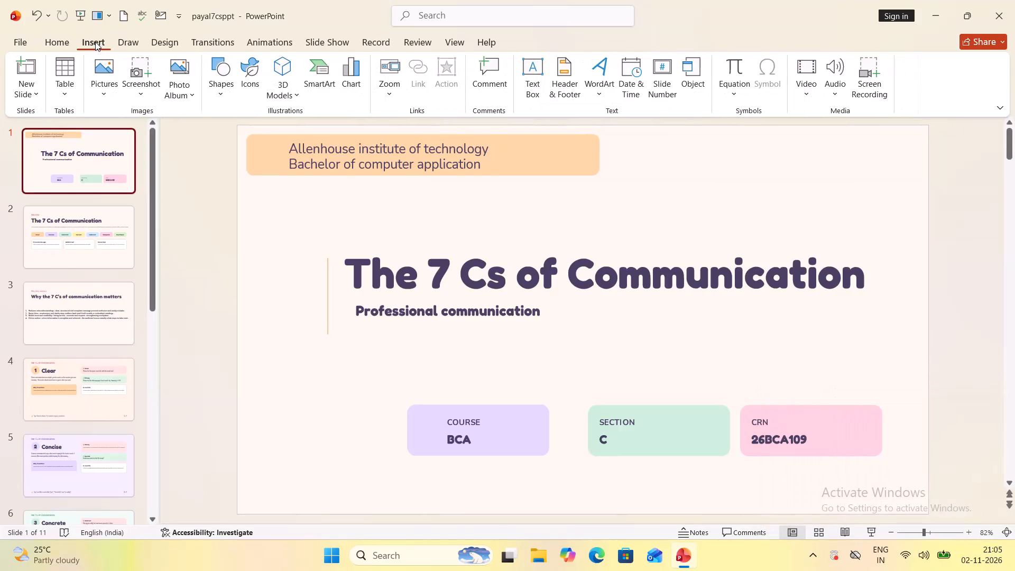
# Insert the picture "WhatsApp Image 2026-11-02 at 9.05.12 PM" from the Downloads folder onto title slide 1.
pyautogui.click(104, 79)
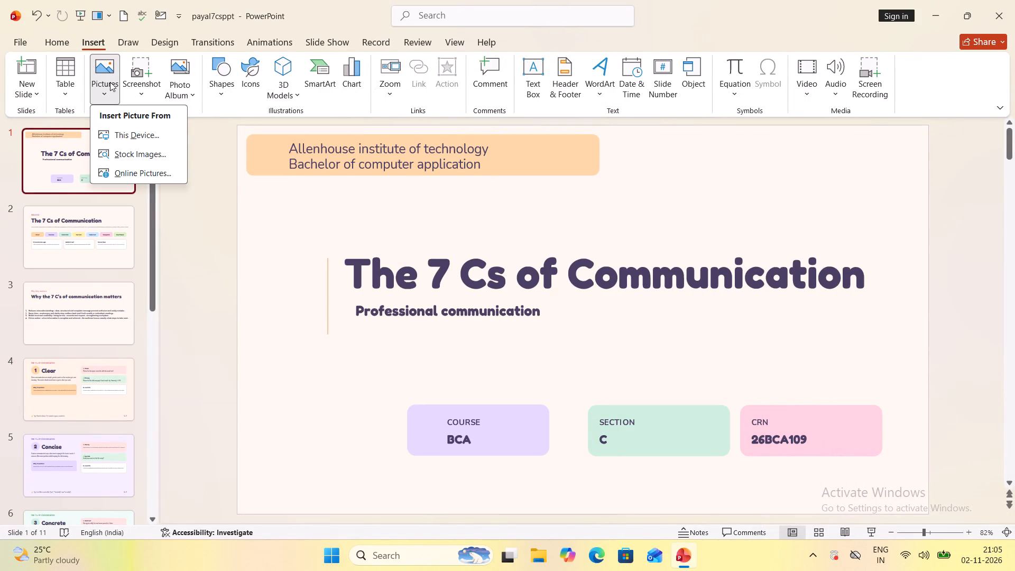
pyautogui.click(127, 134)
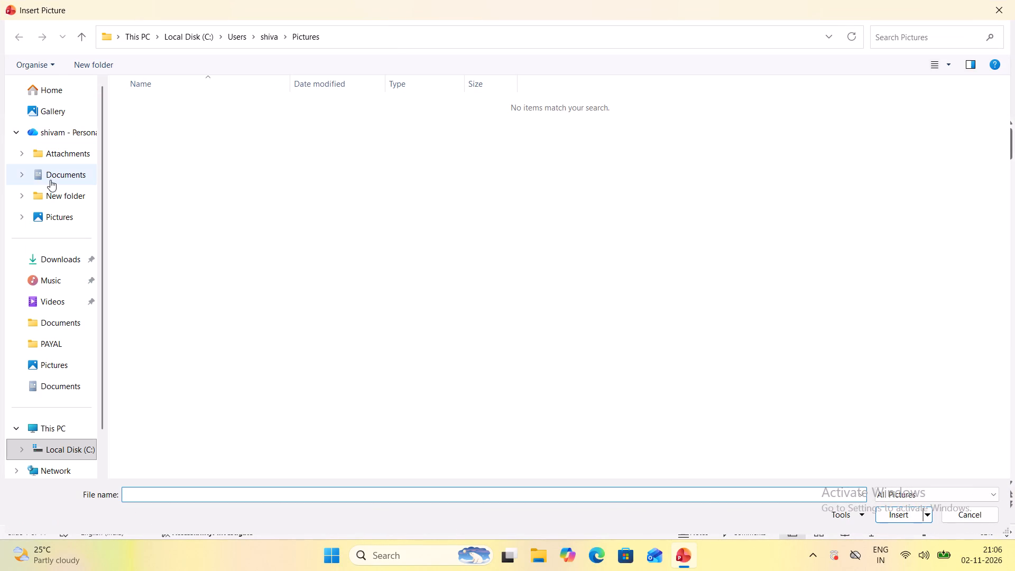
pyautogui.click(44, 257)
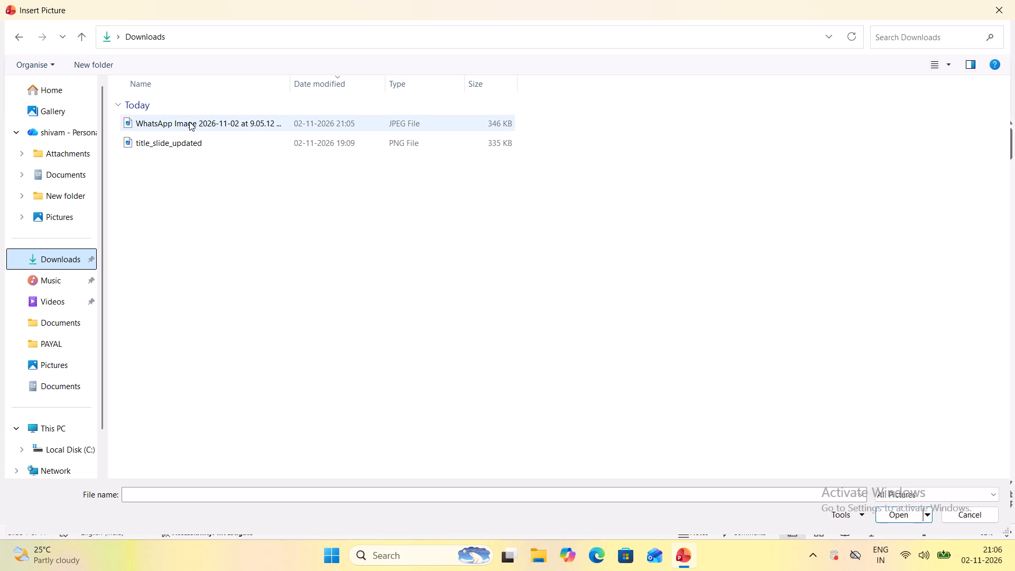
pyautogui.click(189, 122)
pyautogui.click(189, 122)
pyautogui.press('Return')
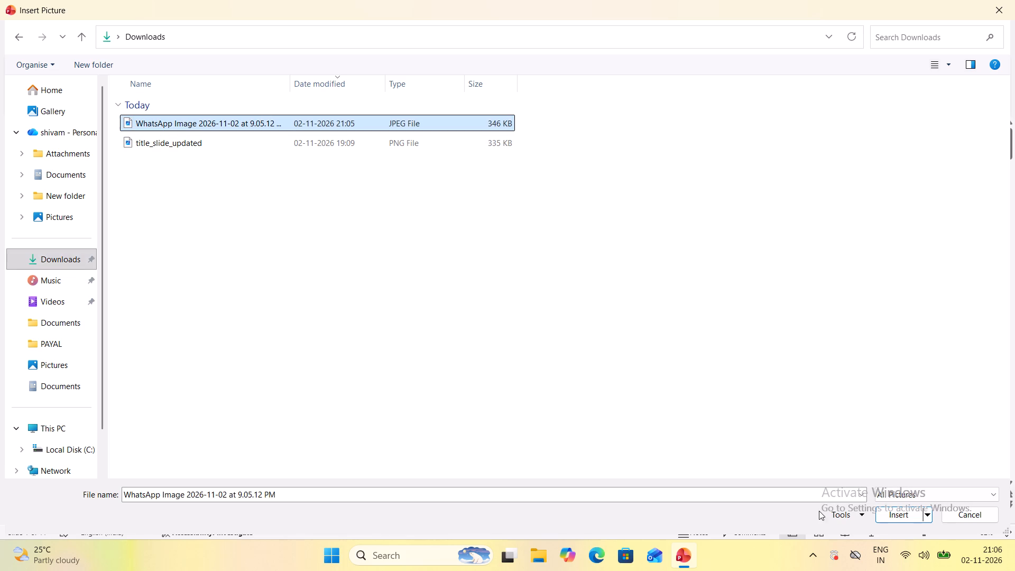
pyautogui.click(893, 516)
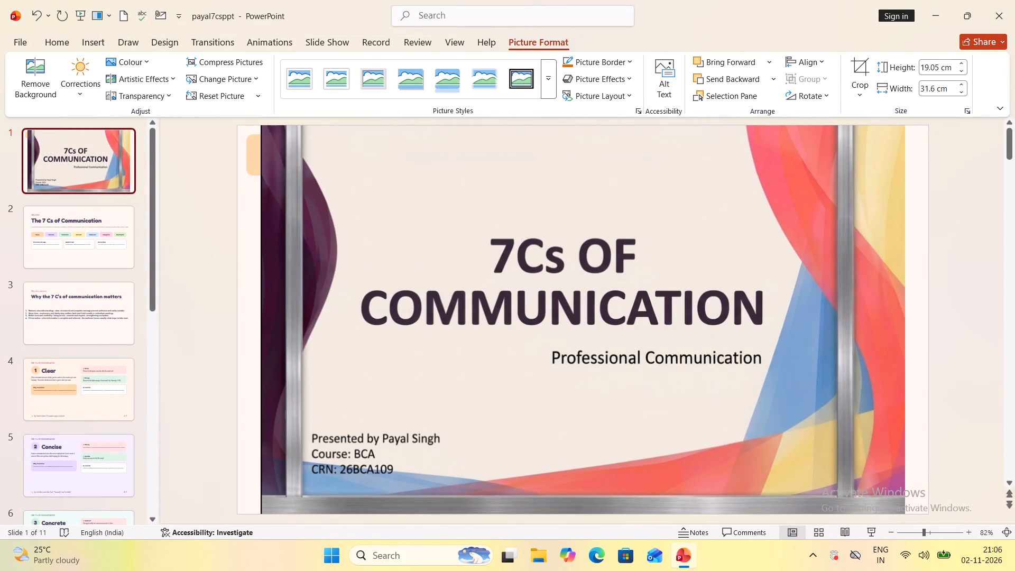
# Select the inserted 7Cs of Communication cover picture on slide 1.
pyautogui.click(813, 390)
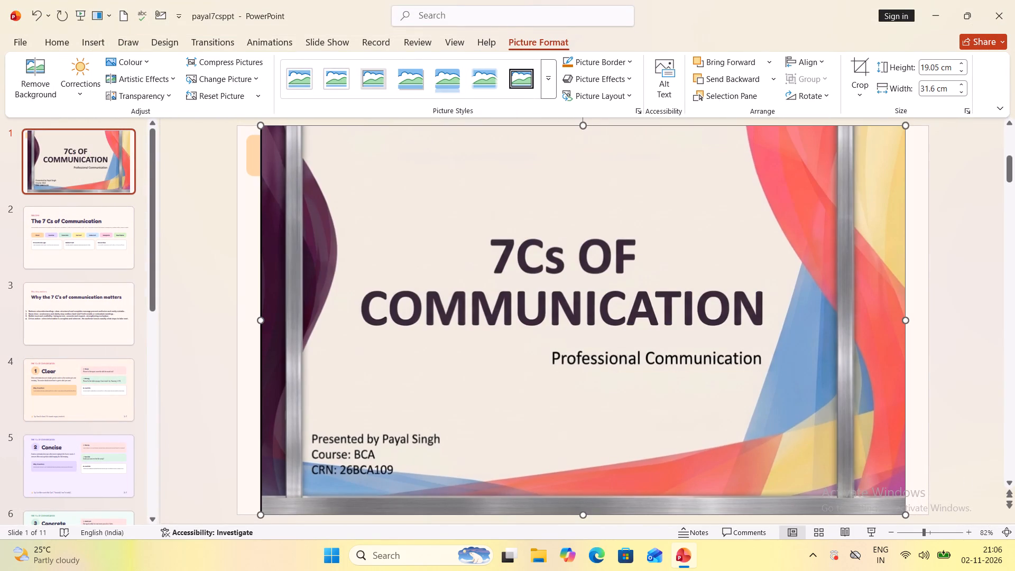
pyautogui.hscroll(-1, 546, 345)
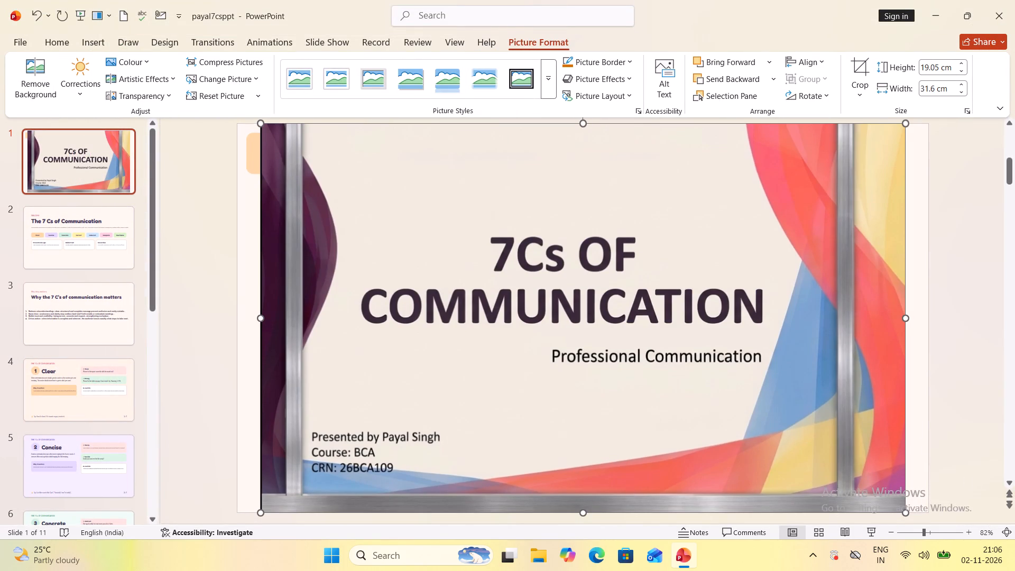
pyautogui.hscroll(-1, 546, 345)
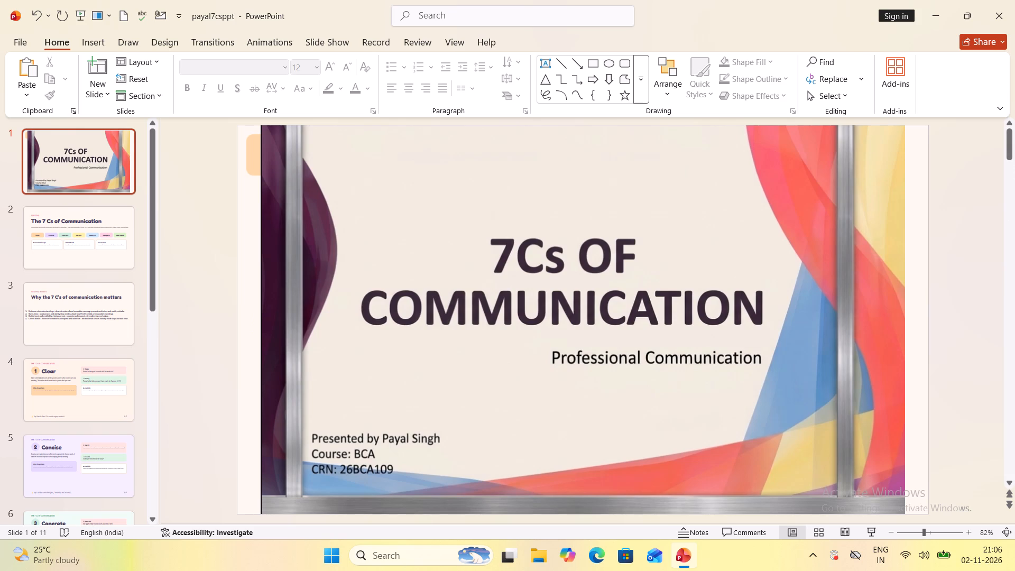
pyautogui.click(327, 330)
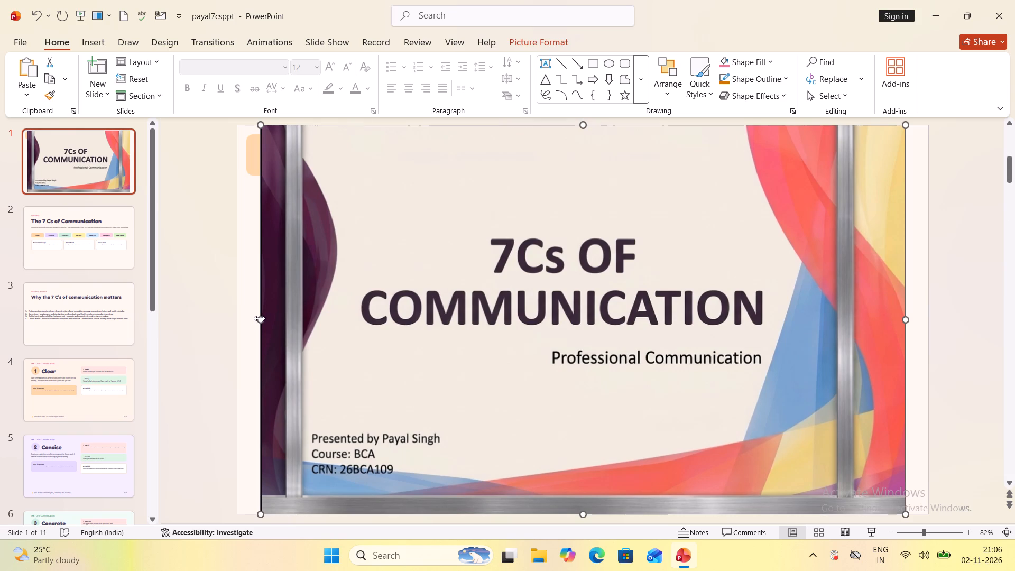
# Stretch the title slide's full-slide picture horizontally so its left side reaches the slide's left edge.
pyautogui.moveTo(257, 318); pyautogui.dragTo(237, 318, button='right')
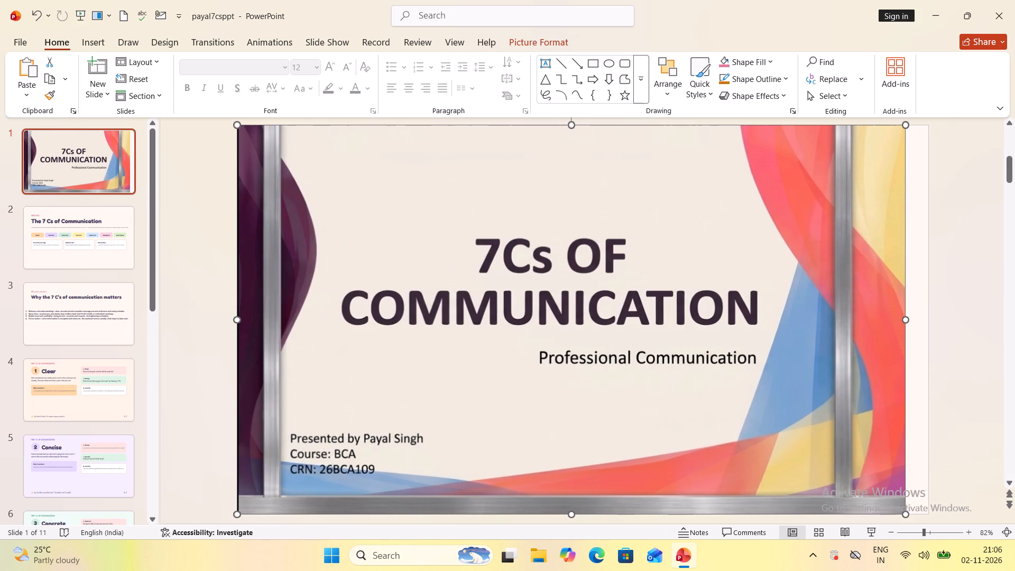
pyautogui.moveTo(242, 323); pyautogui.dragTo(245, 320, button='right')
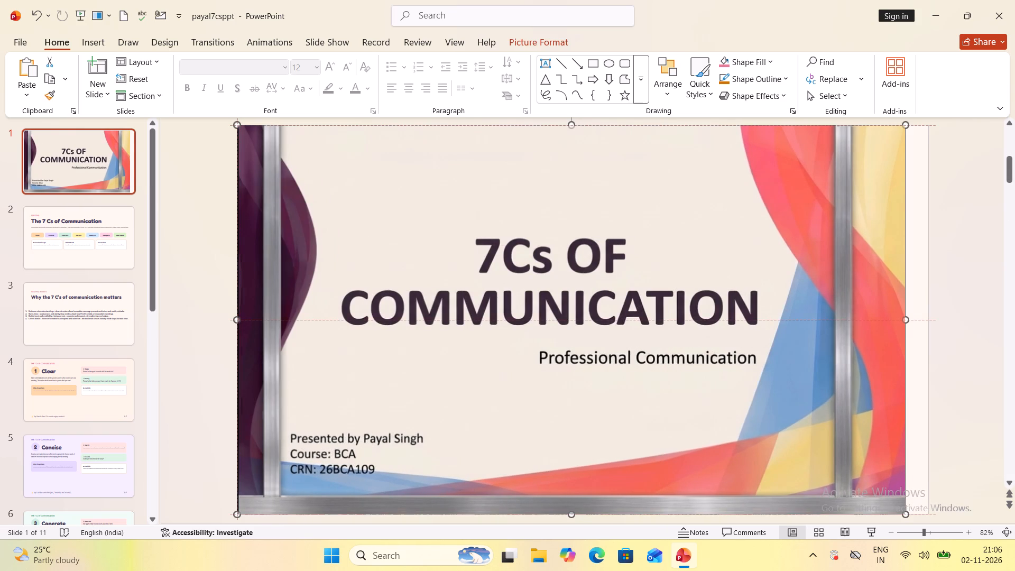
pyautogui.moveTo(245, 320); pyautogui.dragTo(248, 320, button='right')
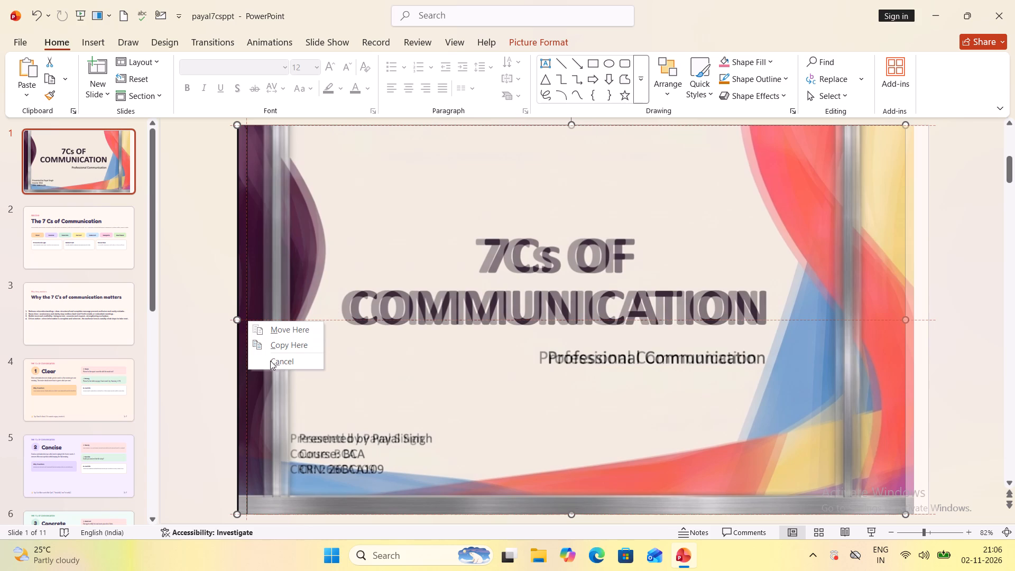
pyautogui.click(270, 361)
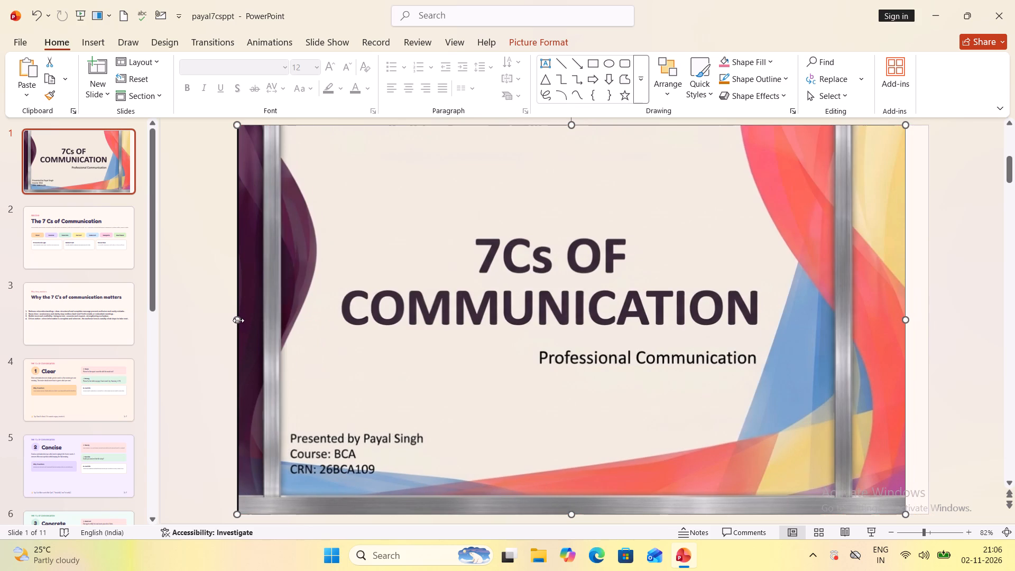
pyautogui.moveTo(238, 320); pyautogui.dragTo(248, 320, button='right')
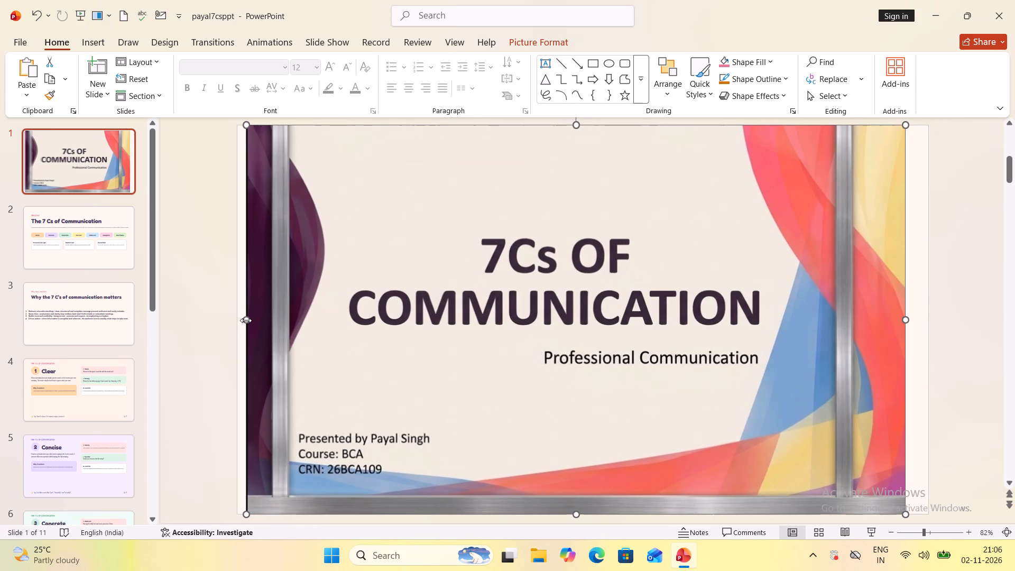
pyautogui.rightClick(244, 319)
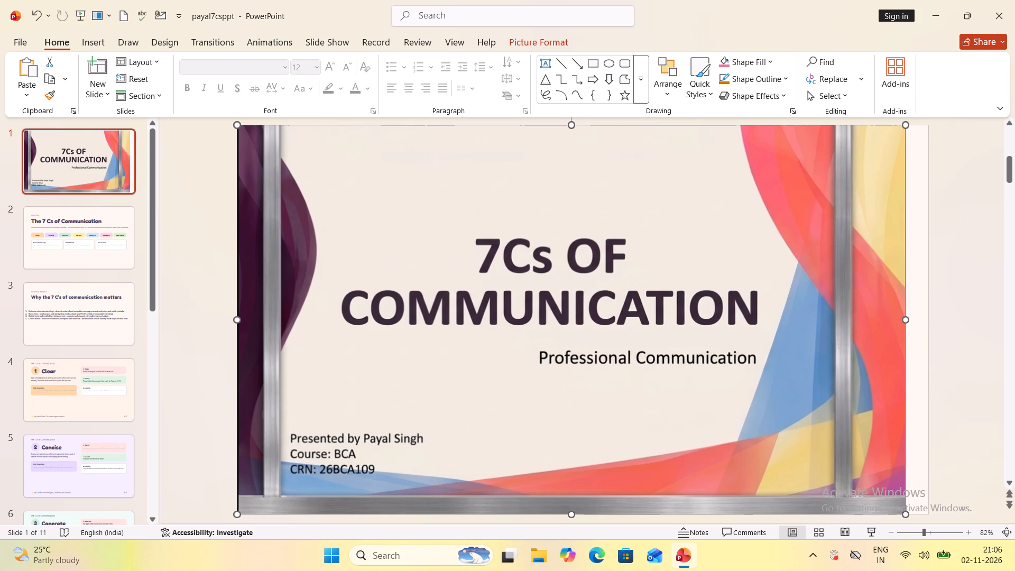
# Stretch the title picture's right side to the slide's right edge so it fills the full slide width, and deselect it.
pyautogui.moveTo(906, 319); pyautogui.dragTo(925, 315, button='right')
pyautogui.click(962, 362)
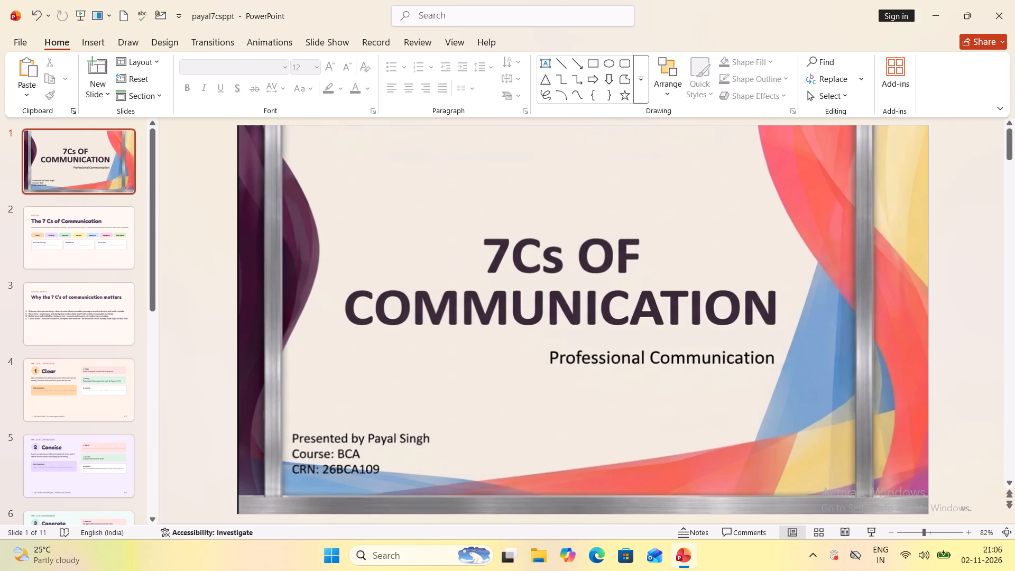
# Review slide 3, Why the 7 C's of communication matters, and return to slide 2, The 7 Cs of Communication.
pyautogui.scroll(1, 675, 327)
pyautogui.click(77, 229)
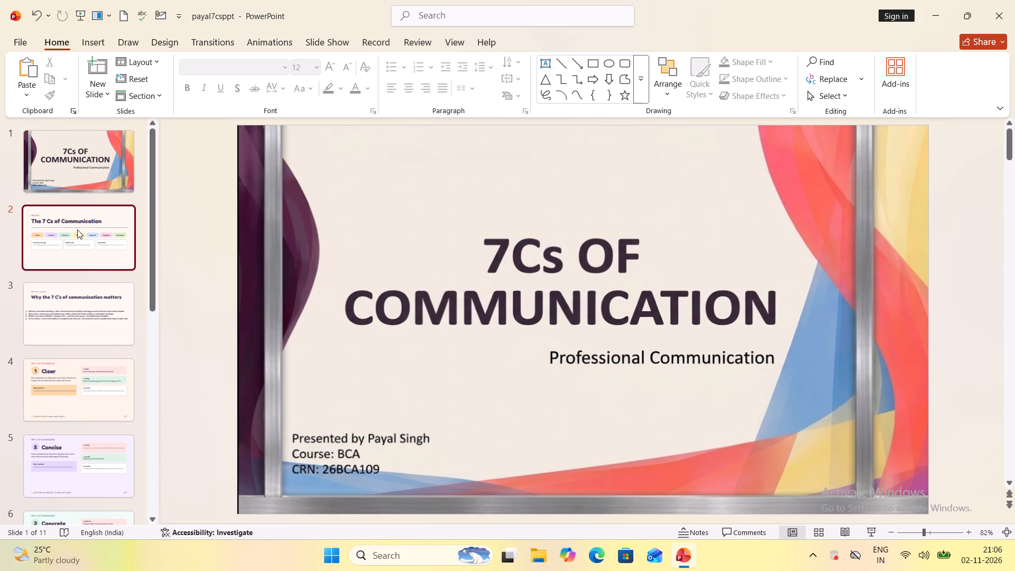
pyautogui.click(52, 308)
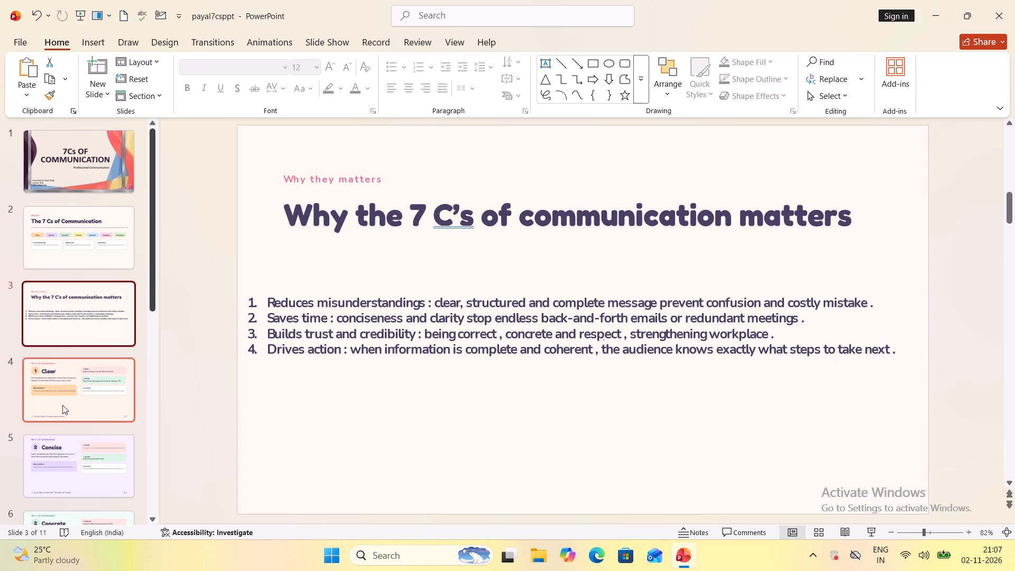
pyautogui.click(62, 255)
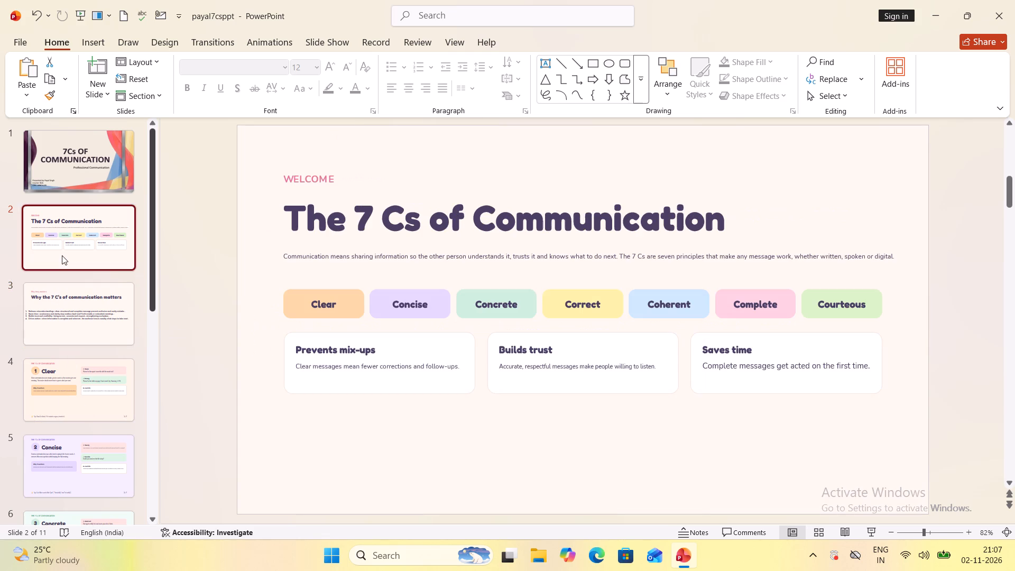
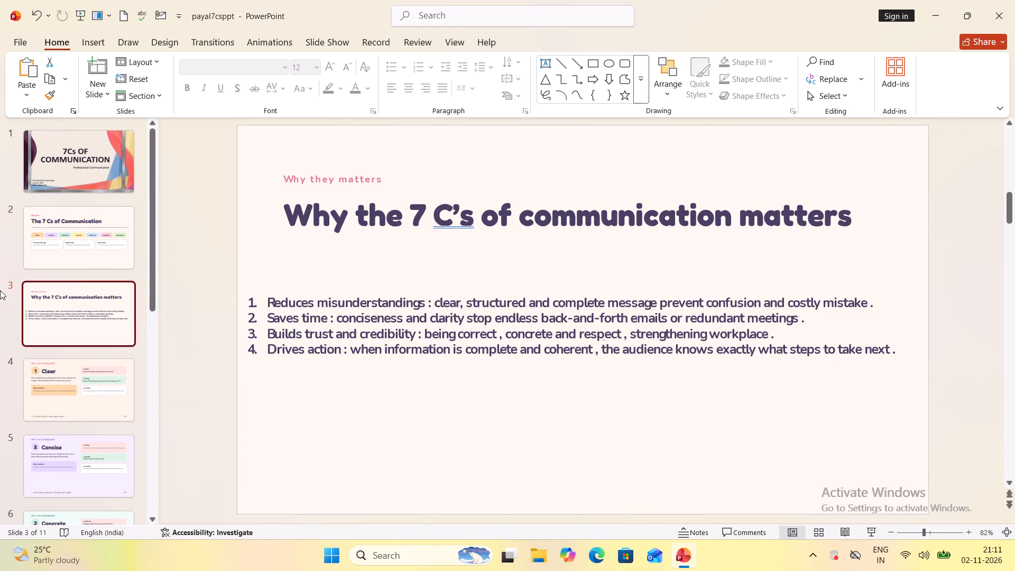
# Open slide 4, Clear, to review its content.
pyautogui.click(121, 367)
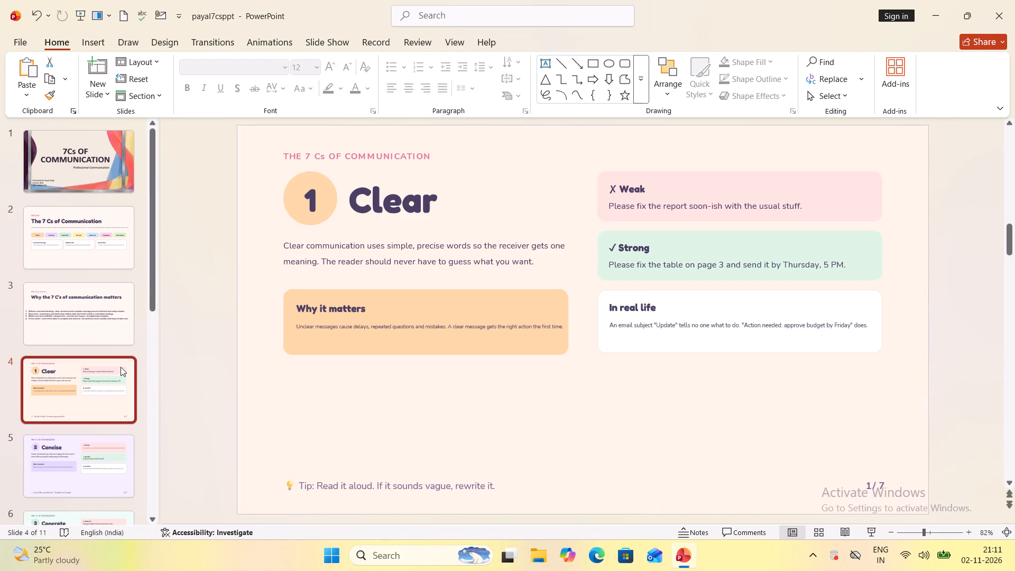
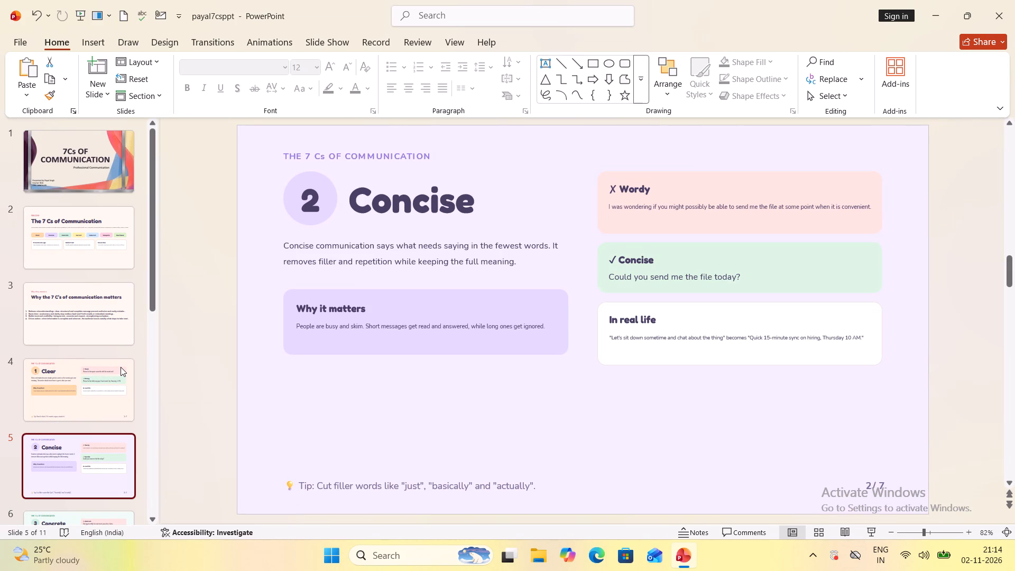
# Open slide 6, Concrete, to review its content.
pyautogui.press('Down')
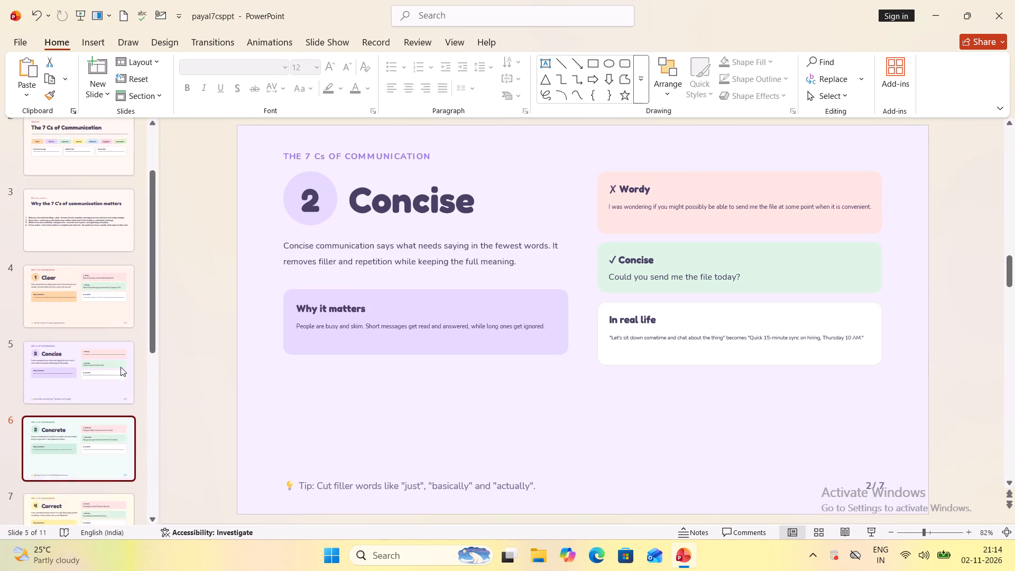
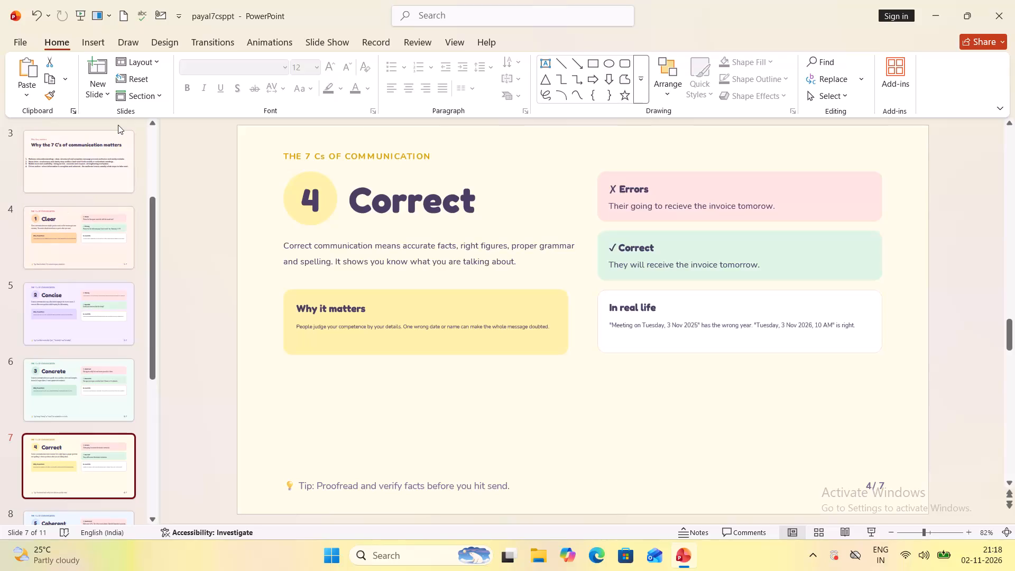
# Open the online pictures search for inserting a picture on slide 7, Correct.
pyautogui.click(94, 43)
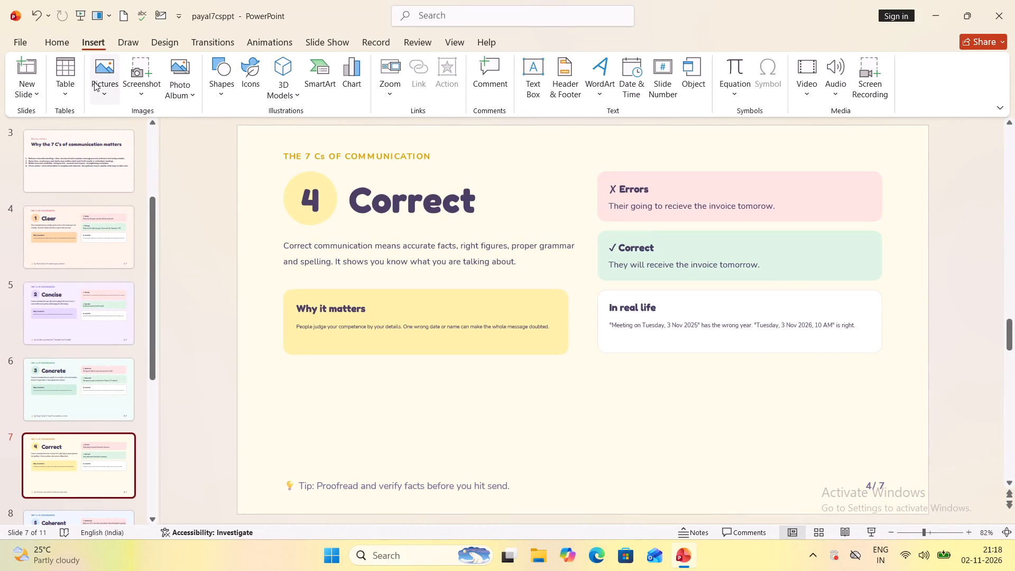
pyautogui.click(94, 82)
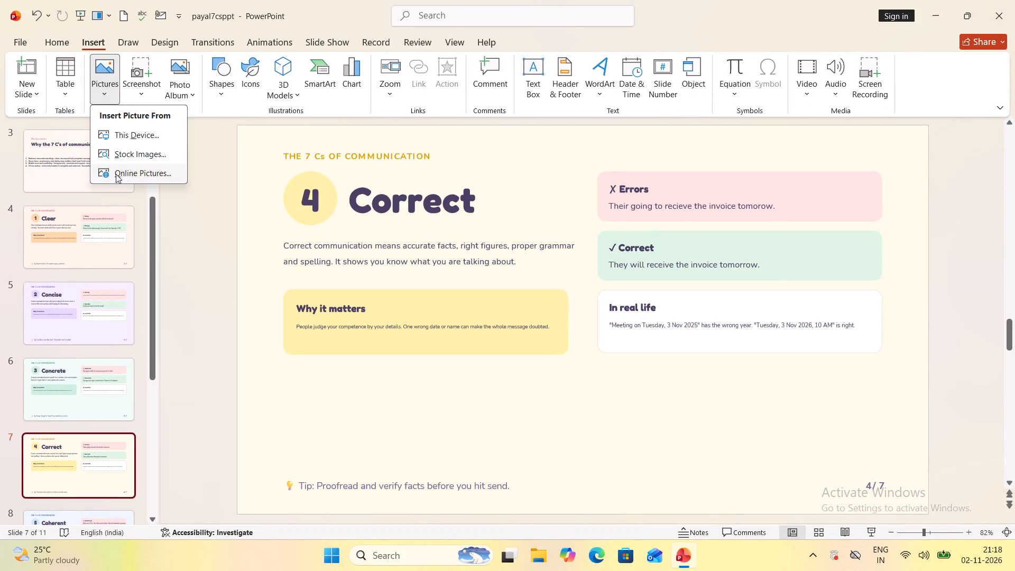
pyautogui.click(116, 174)
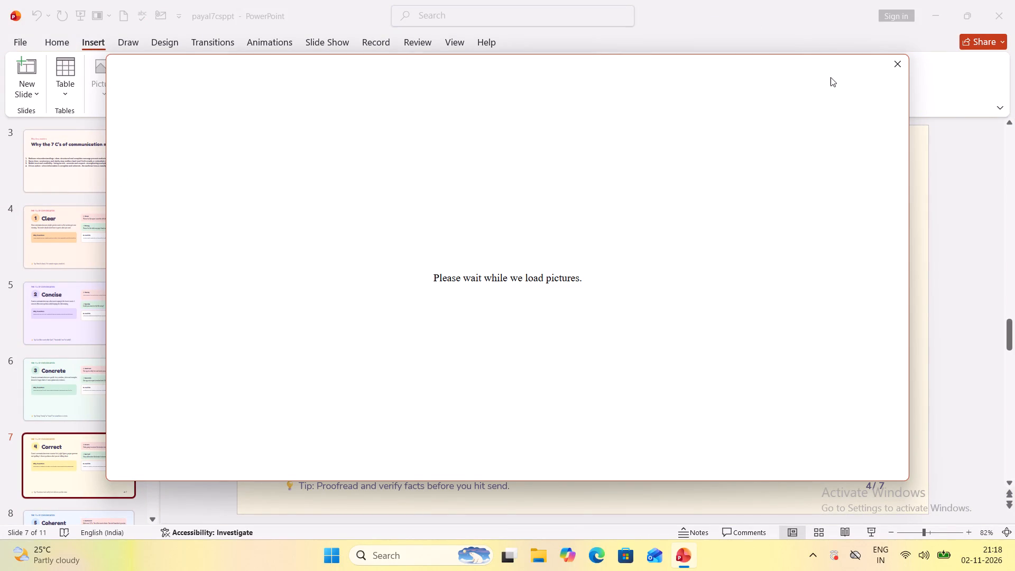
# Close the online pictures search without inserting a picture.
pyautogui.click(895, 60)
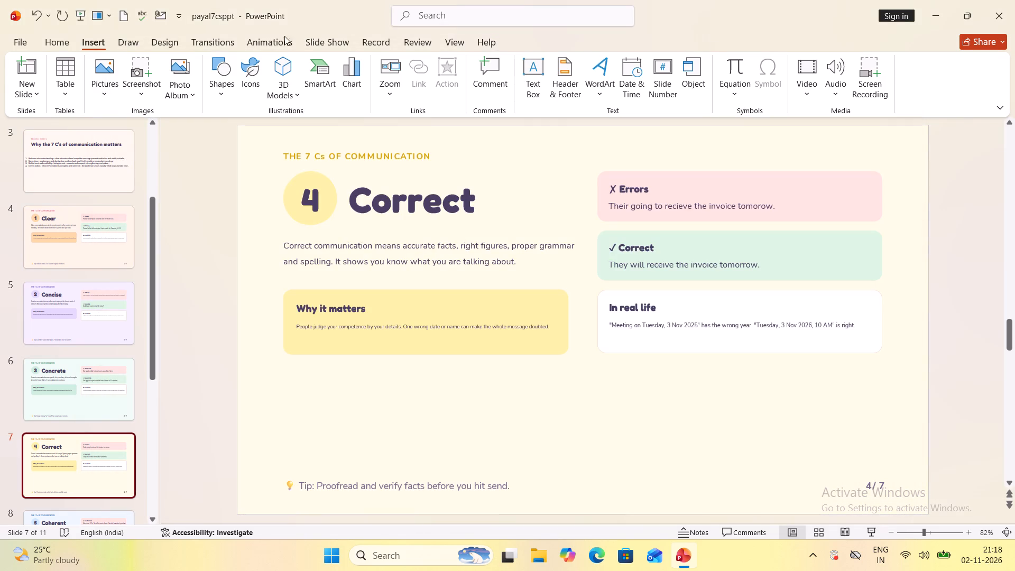
# Go to slide 2, The 7 Cs of Communication, and start inserting a picture stored on this device.
pyautogui.scroll(10, 60, 160)
pyautogui.scroll(20, 60, 160)
pyautogui.scroll(20, 60, 160)
pyautogui.scroll(20, 60, 160)
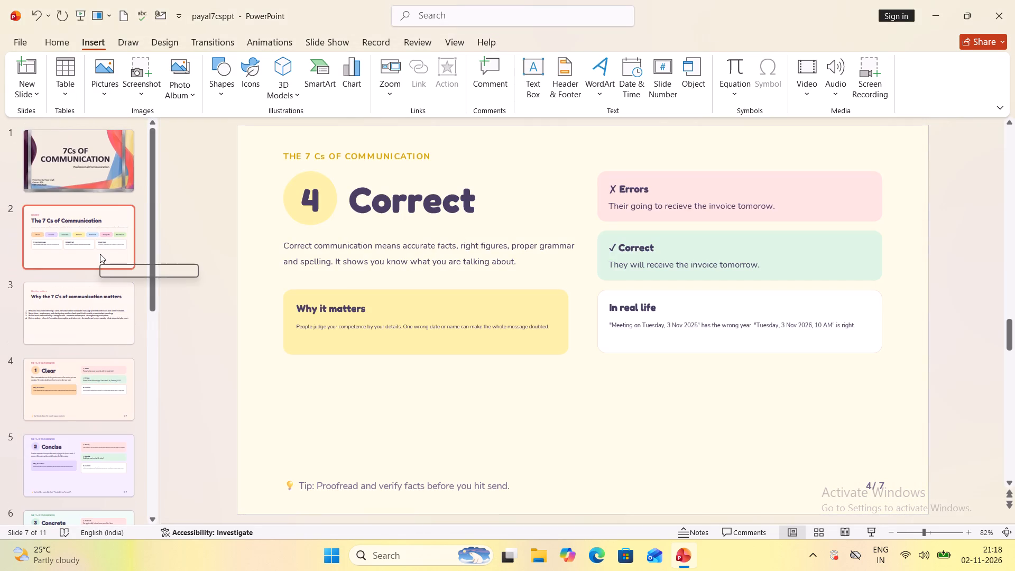
pyautogui.scroll(1, 197, 260)
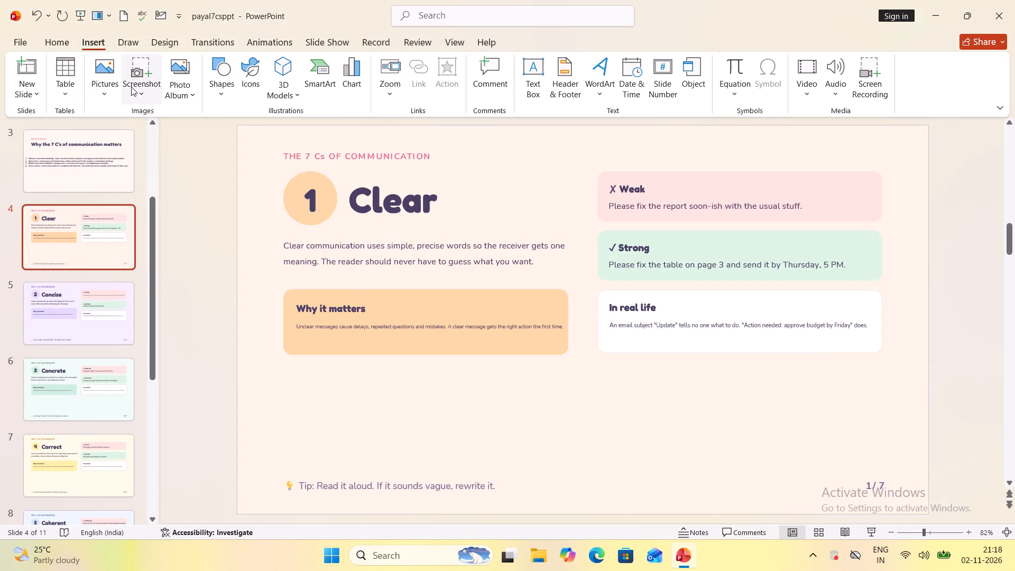
pyautogui.click(98, 156)
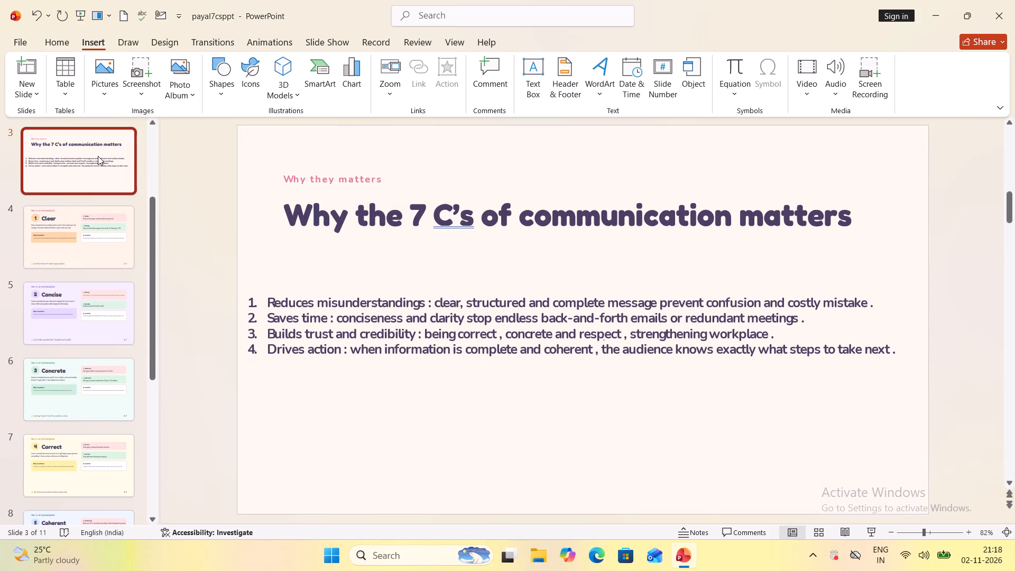
pyautogui.scroll(1, 83, 176)
pyautogui.click(75, 217)
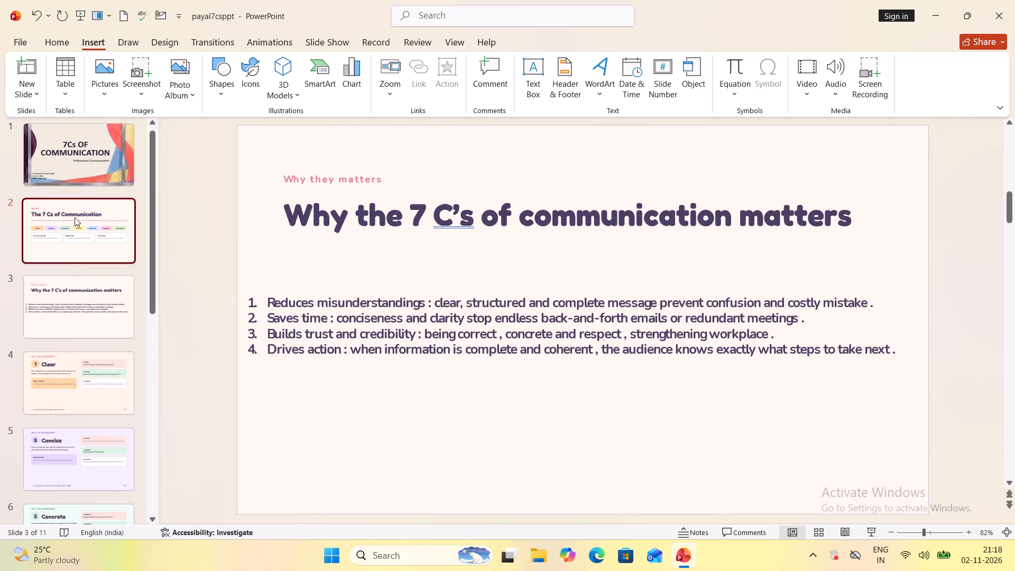
pyautogui.click(103, 86)
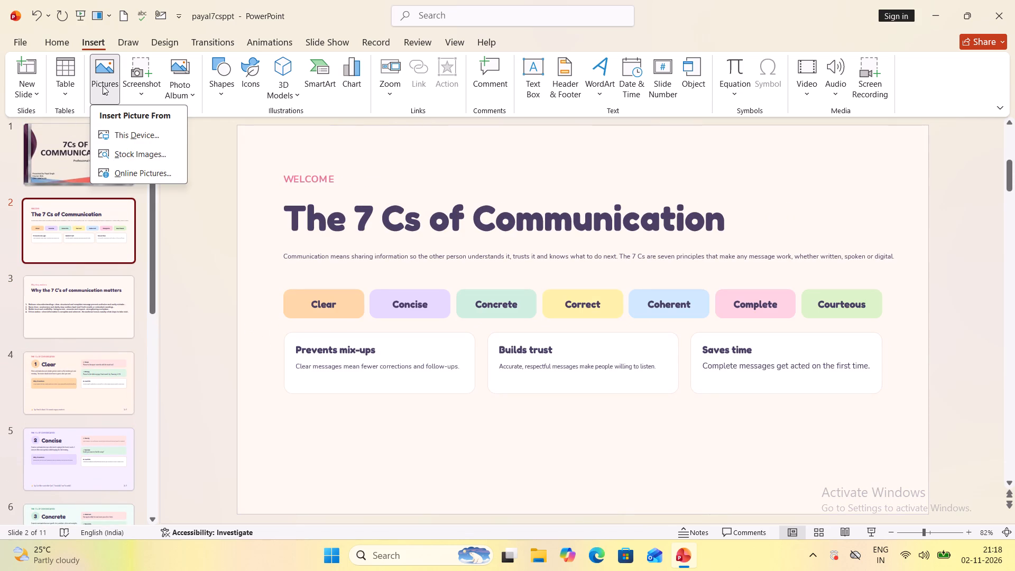
pyautogui.click(106, 136)
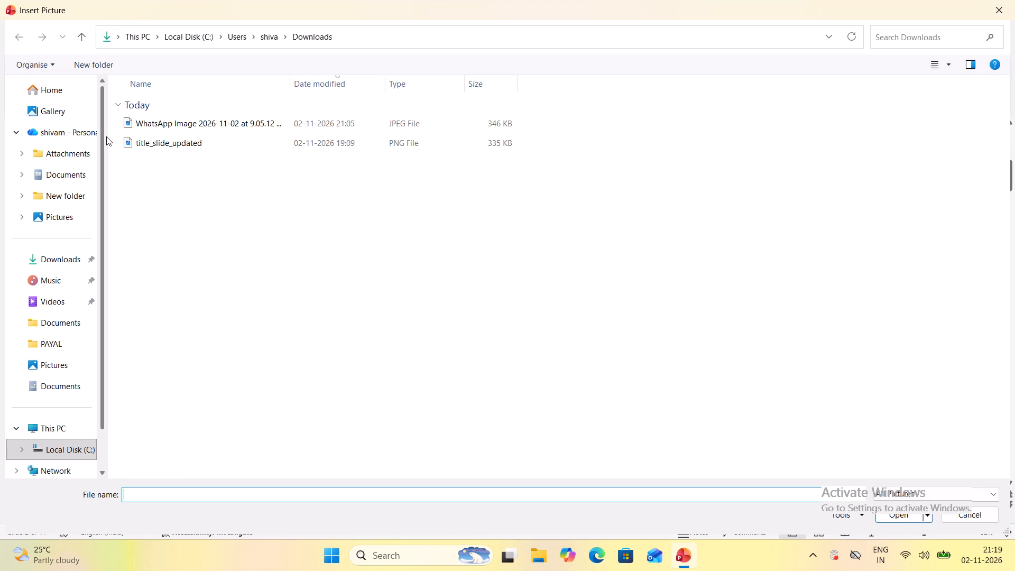
# Show the hidden background apps to reach WhatsApp.
pyautogui.click(811, 557)
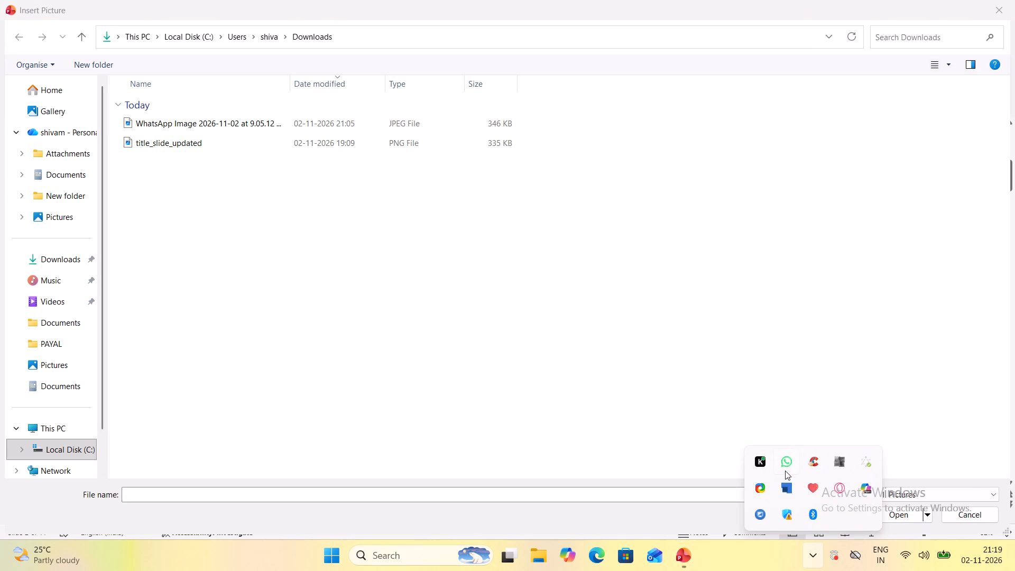
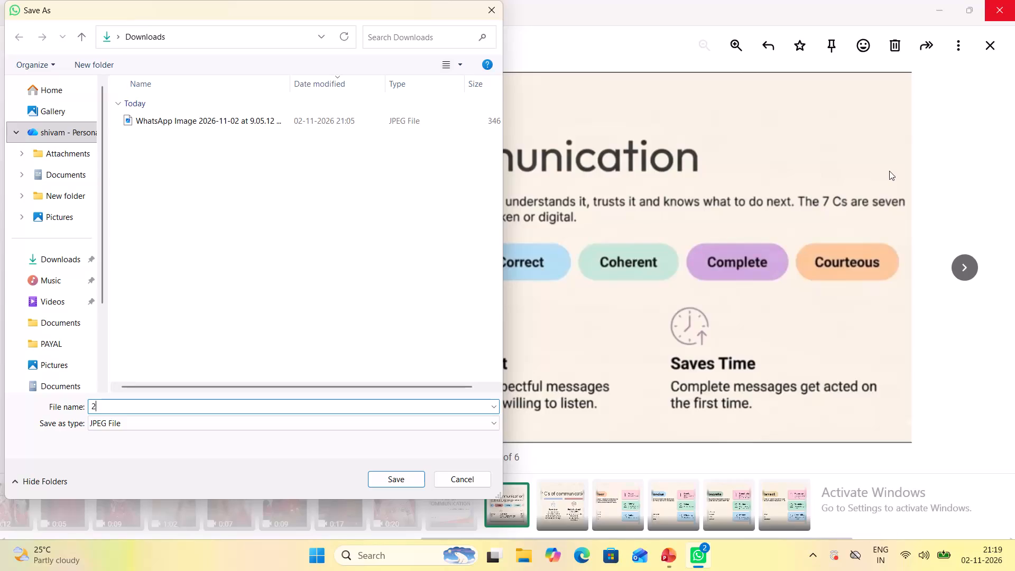
# Enter 1 as the file name for saving the first of the six WhatsApp images as a JPEG in Downloads.
pyautogui.press('BackSpace')
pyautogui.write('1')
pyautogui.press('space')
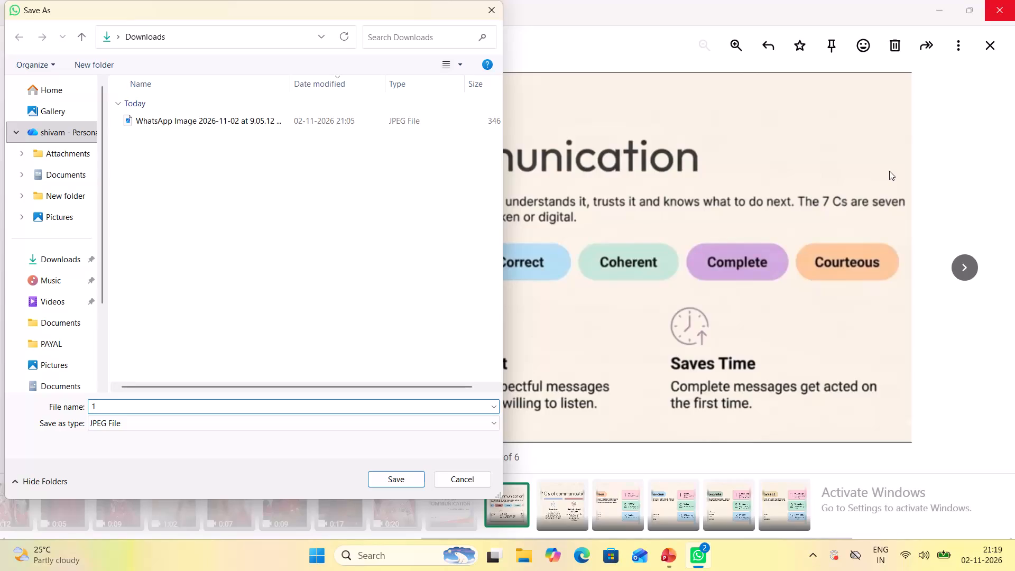
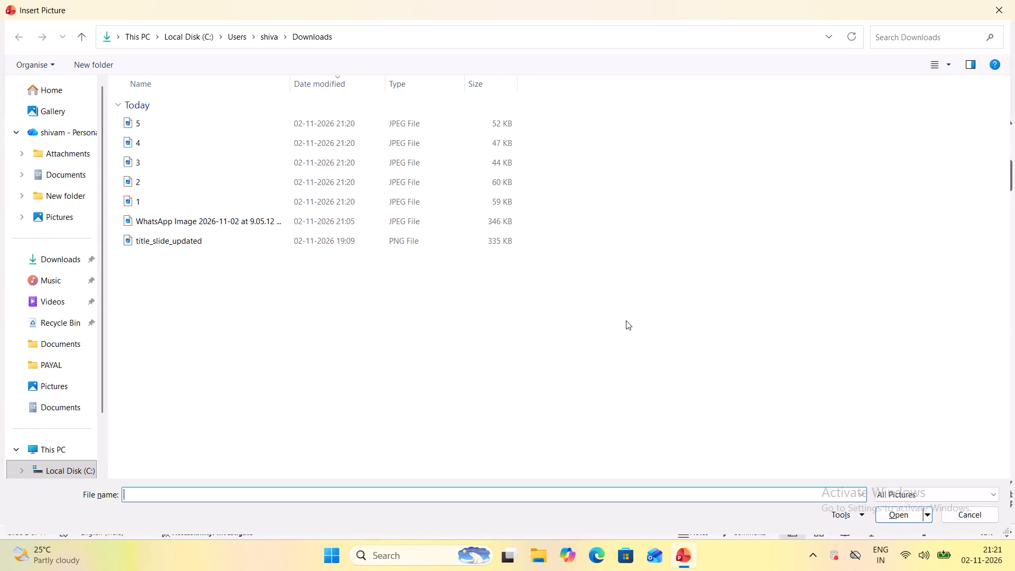
# Insert the picture file named 1 from Downloads onto slide 2, The 7 Cs of Communication.
pyautogui.click(128, 194)
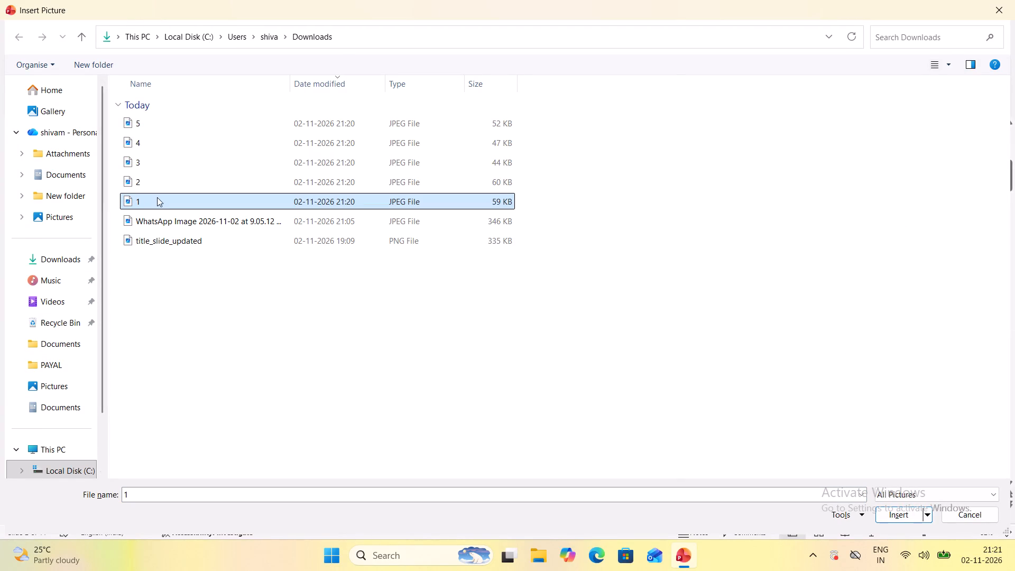
pyautogui.click(888, 516)
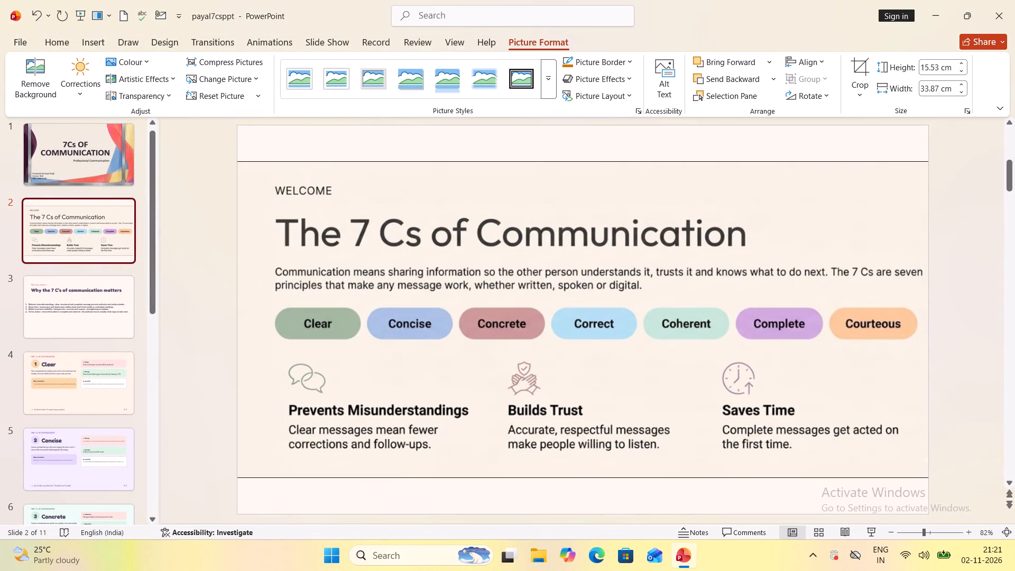
# Stretch the 7 Cs of Communication picture on slide 2 to a height of 19.05 cm, covering the slide from top to bottom.
pyautogui.click(650, 213)
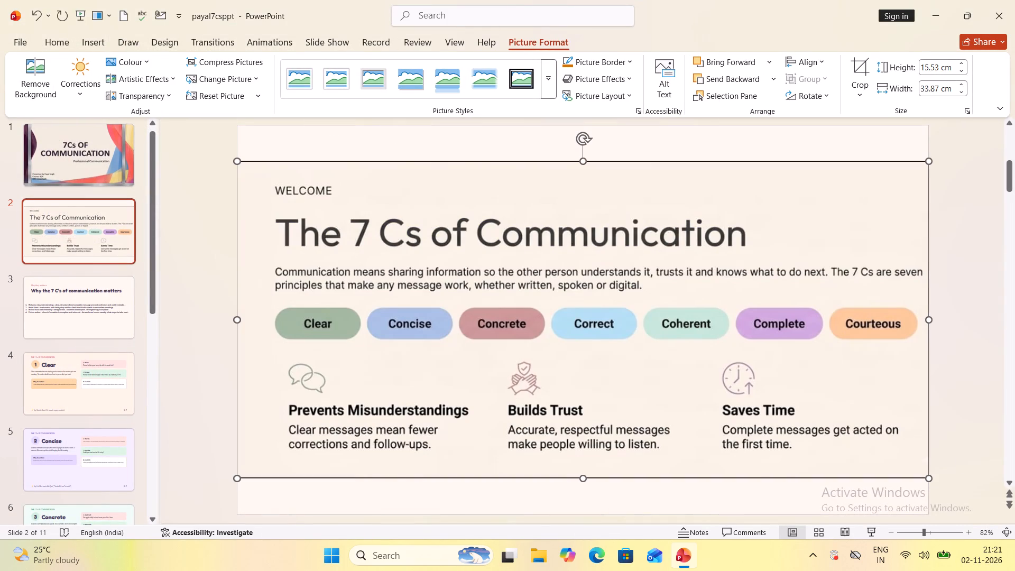
pyautogui.click(583, 159)
pyautogui.moveTo(583, 159); pyautogui.dragTo(583, 127, button='right')
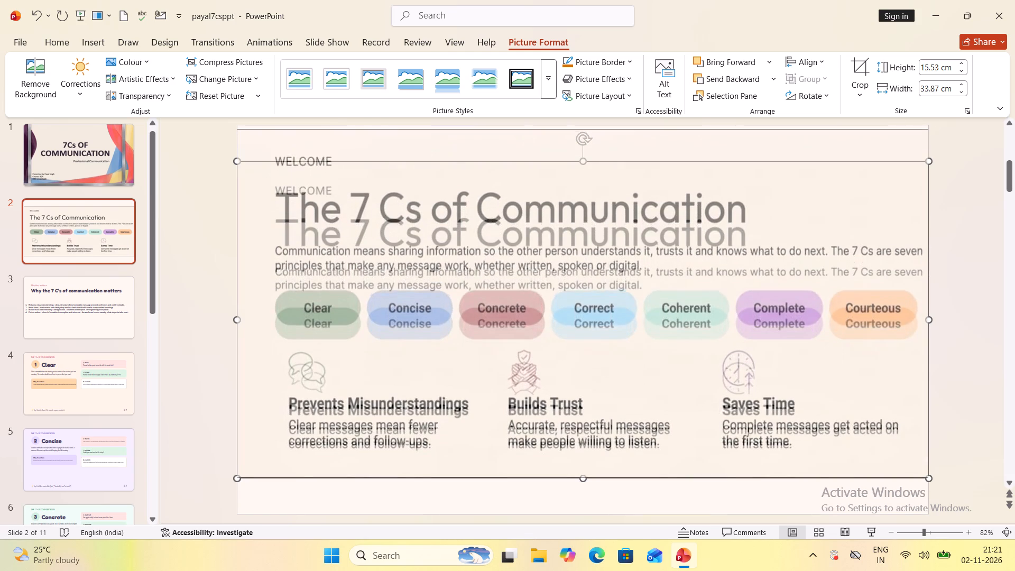
pyautogui.moveTo(583, 127); pyautogui.dragTo(583, 126, button='right')
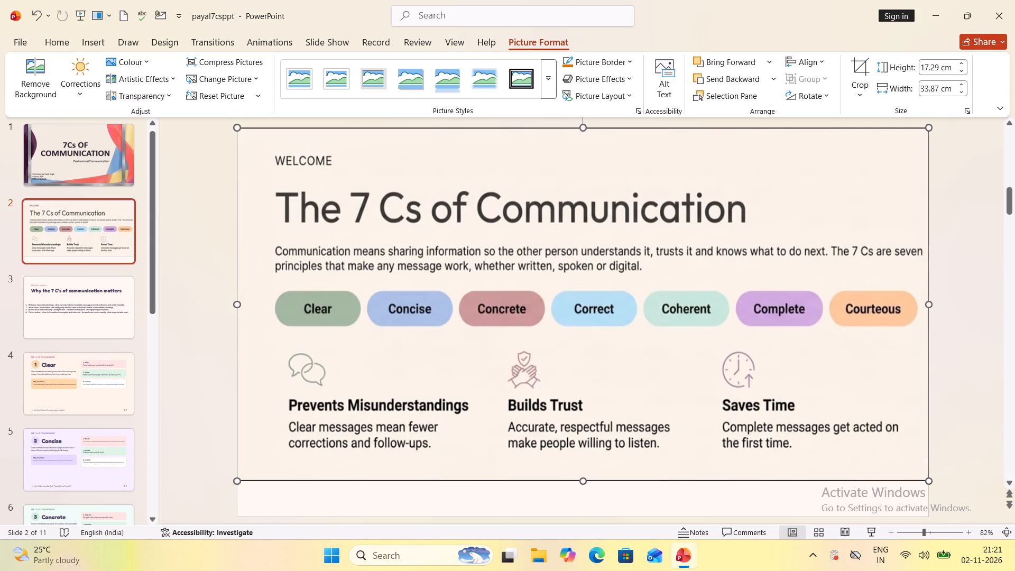
pyautogui.moveTo(583, 481); pyautogui.dragTo(583, 482, button='right')
pyautogui.moveTo(583, 482); pyautogui.dragTo(583, 516, button='right')
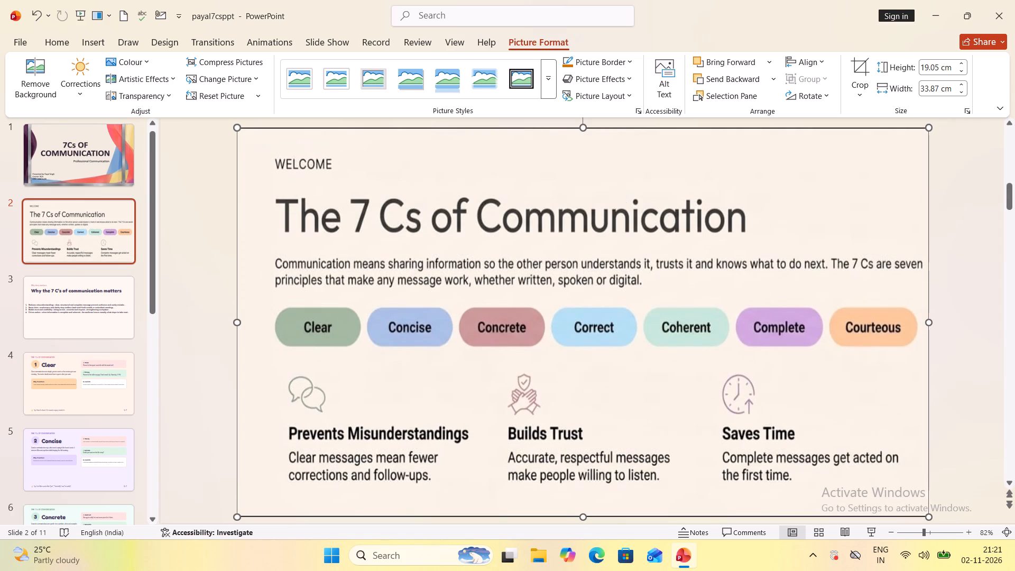
pyautogui.press('Down')
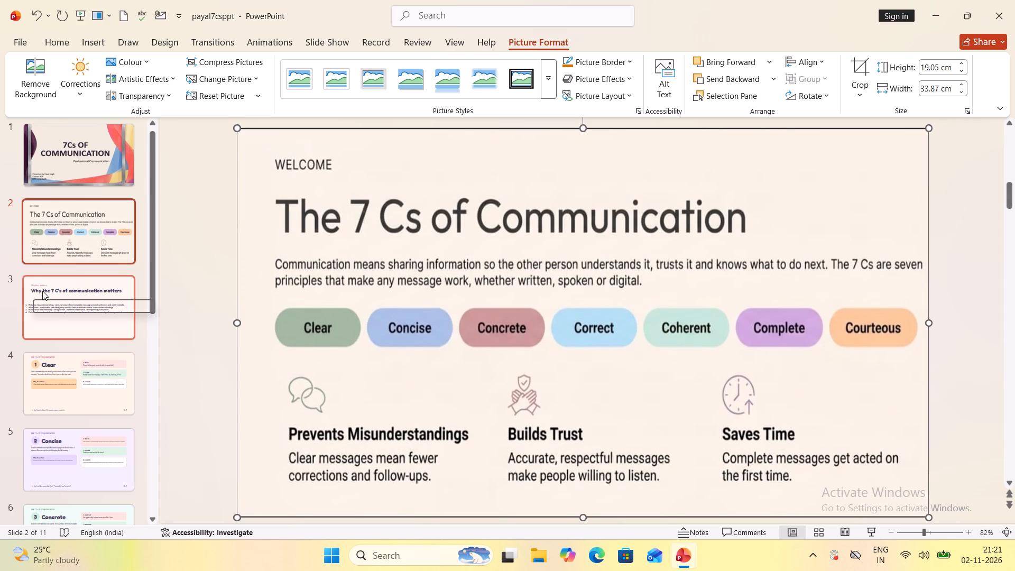
pyautogui.click(42, 291)
pyautogui.click(49, 230)
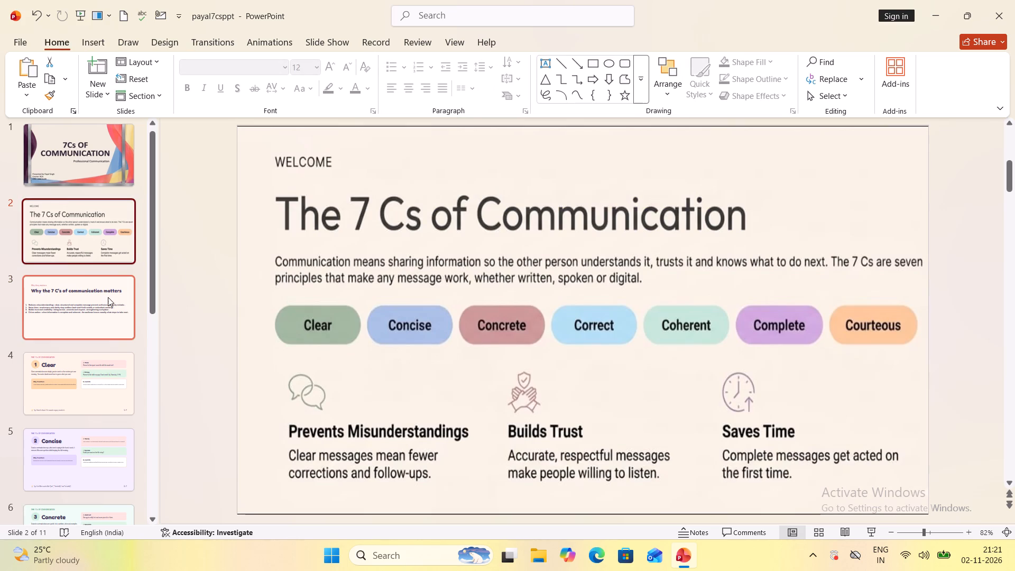
pyautogui.click(87, 299)
pyautogui.click(108, 246)
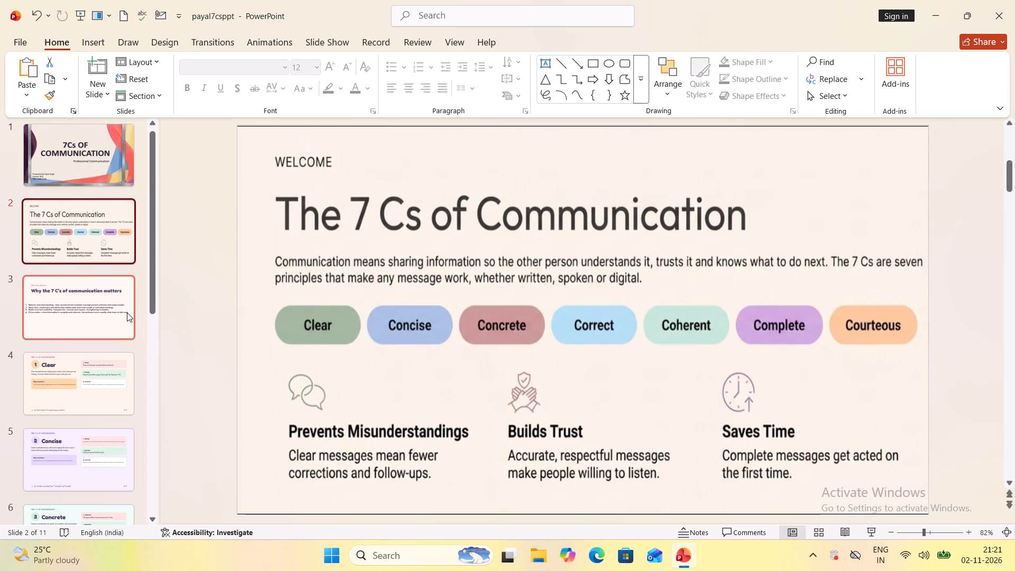
# Insert the picture file 2 from the Downloads folder onto slide 3, Why the 7 C's of communication matters.
pyautogui.click(114, 309)
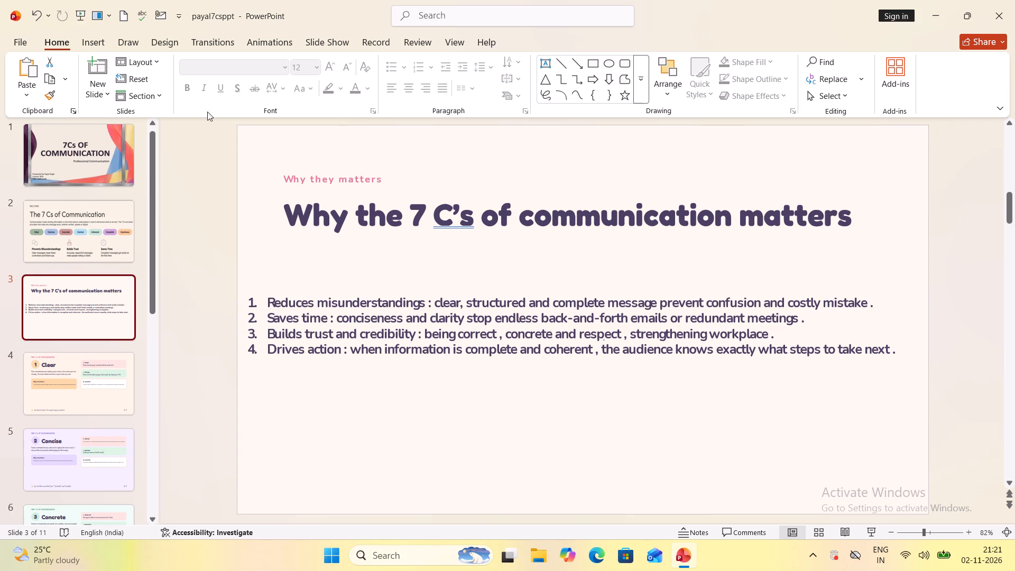
pyautogui.click(96, 39)
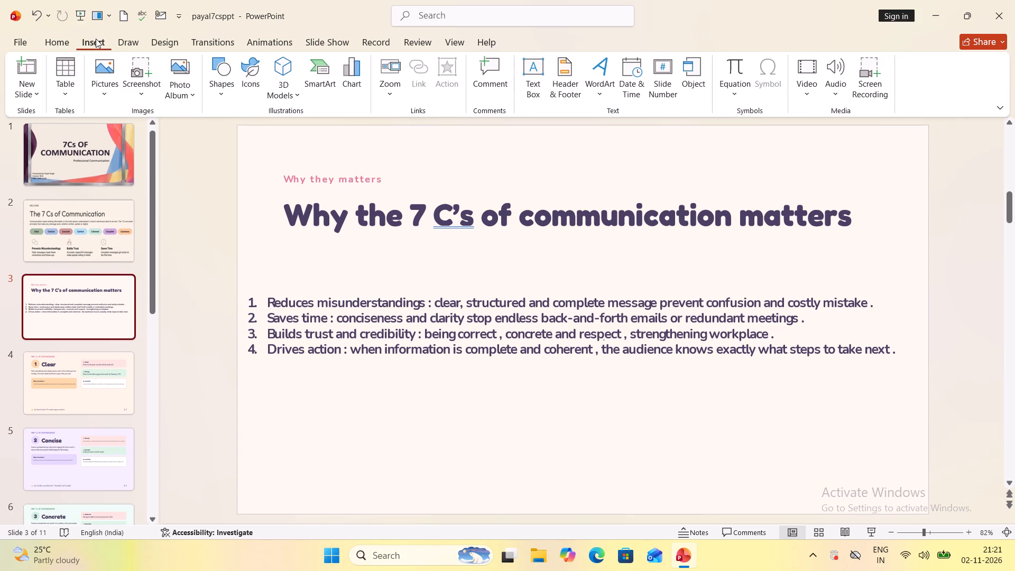
pyautogui.click(102, 76)
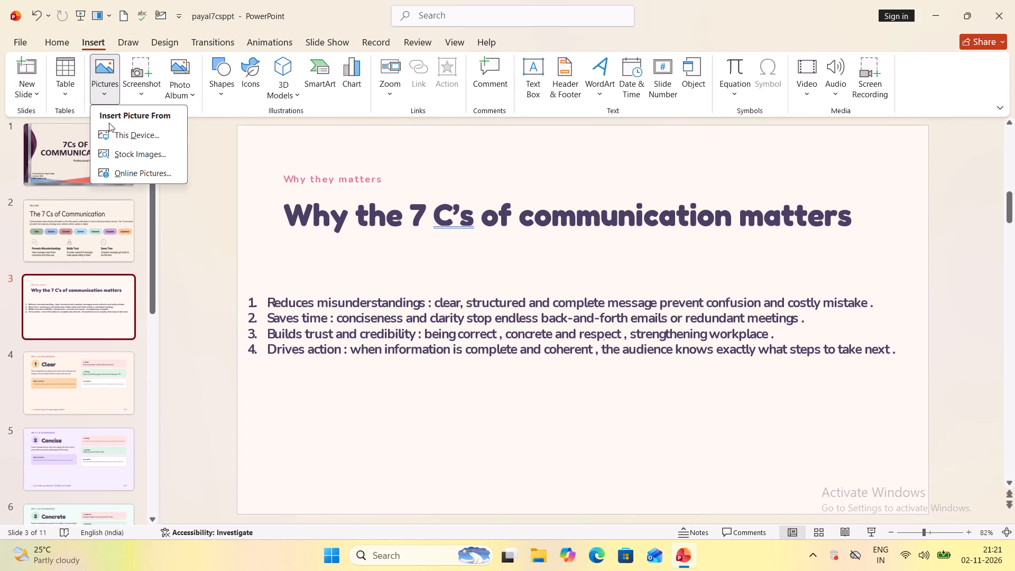
pyautogui.click(112, 131)
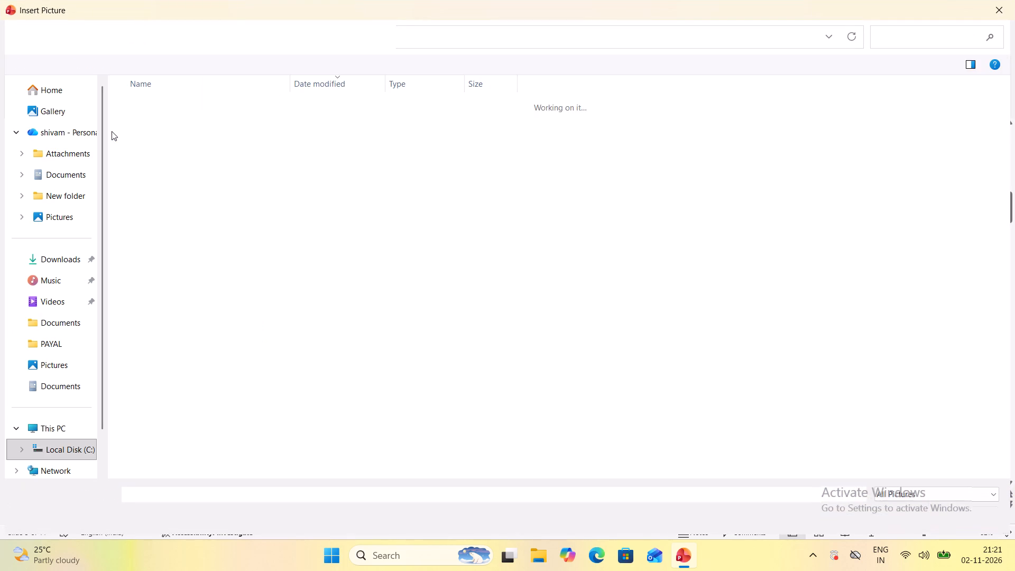
pyautogui.click(141, 176)
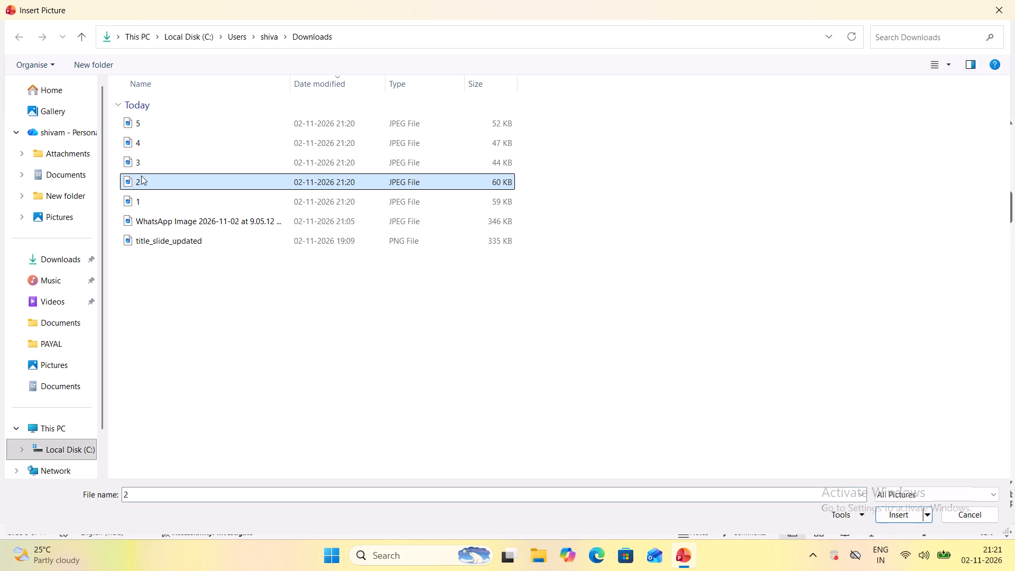
pyautogui.click(141, 177)
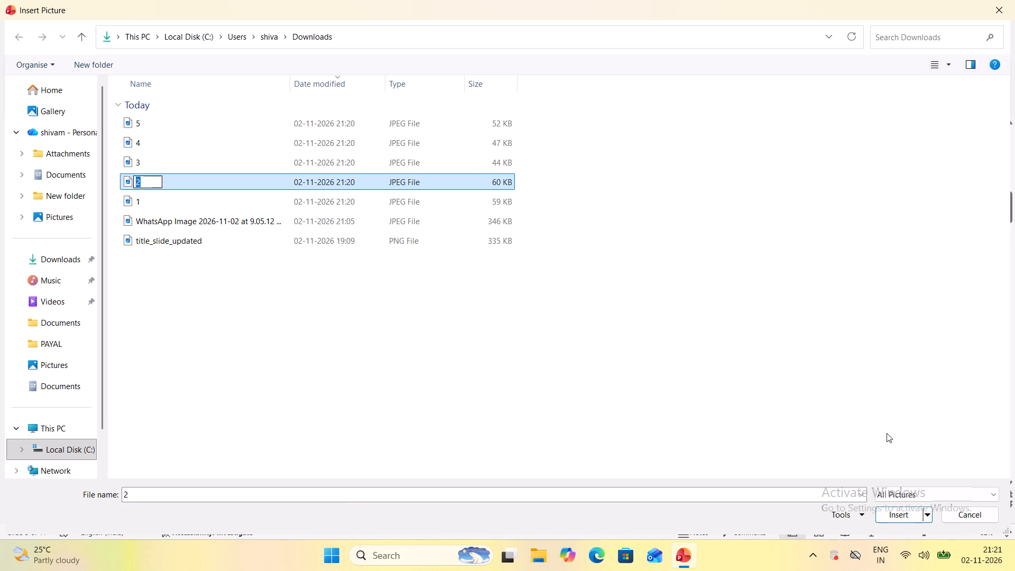
pyautogui.click(889, 515)
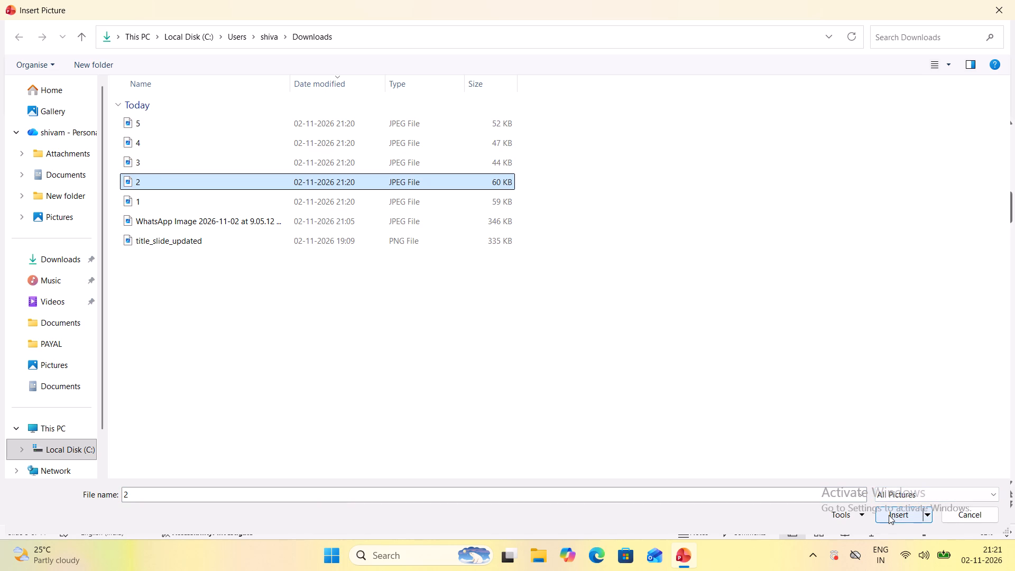
pyautogui.click(889, 515)
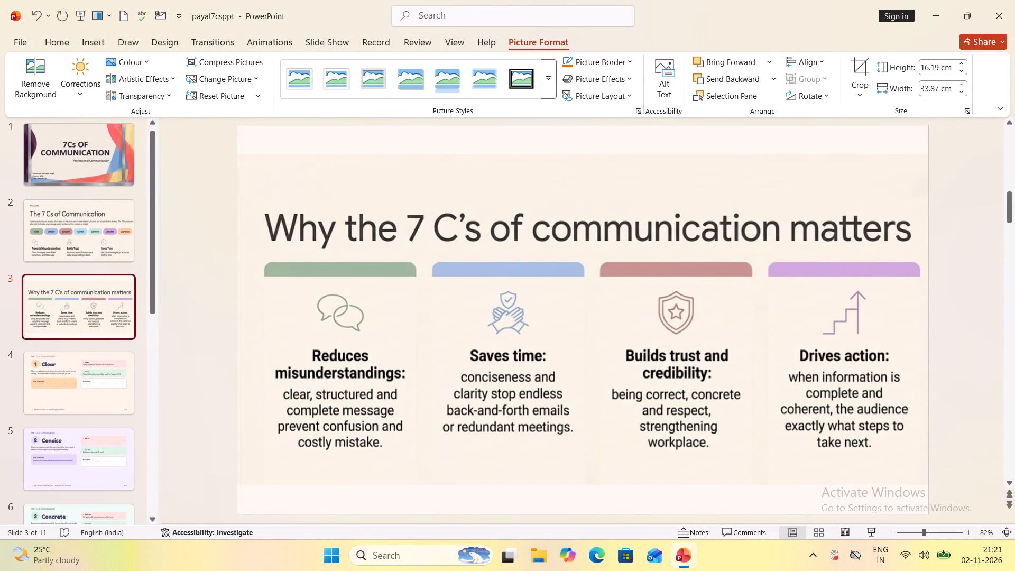
# Stretch the slide 3 picture upward and downward to cover the empty strips above and below it.
pyautogui.click(653, 309)
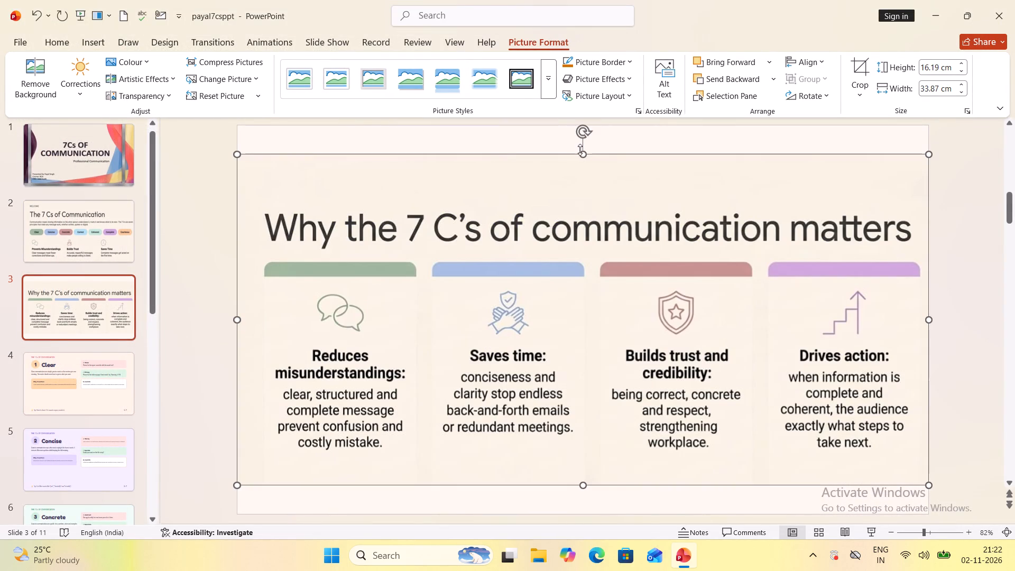
pyautogui.moveTo(583, 151); pyautogui.dragTo(581, 125, button='right')
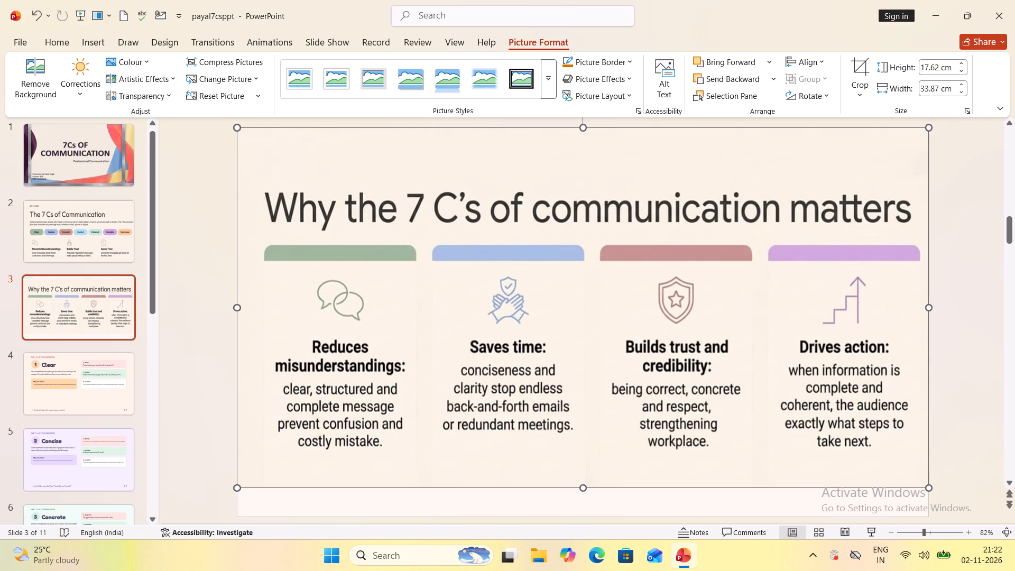
pyautogui.moveTo(583, 486); pyautogui.dragTo(583, 487, button='right')
pyautogui.moveTo(583, 487); pyautogui.dragTo(573, 543, button='right')
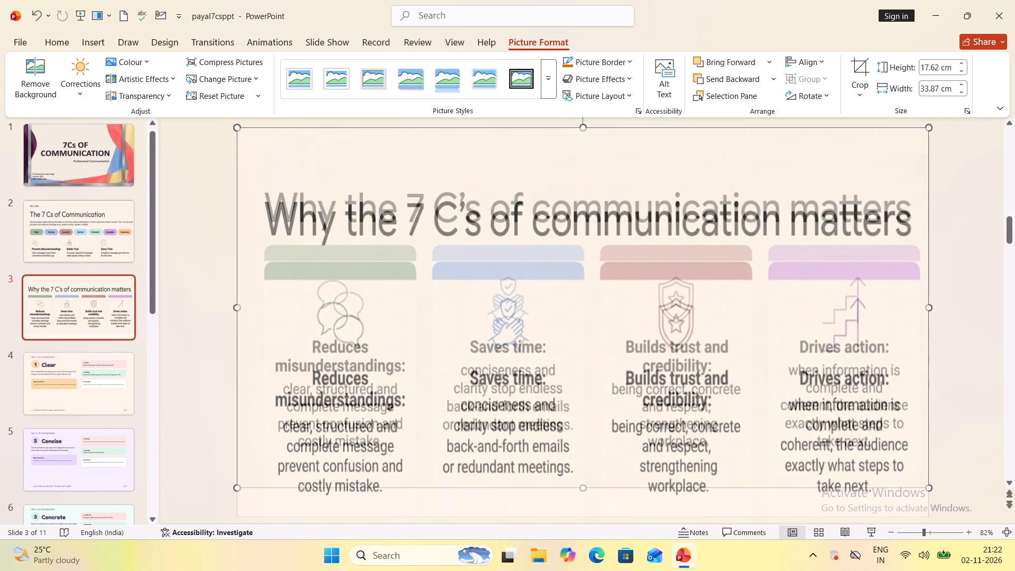
pyautogui.moveTo(573, 543); pyautogui.dragTo(573, 526, button='right')
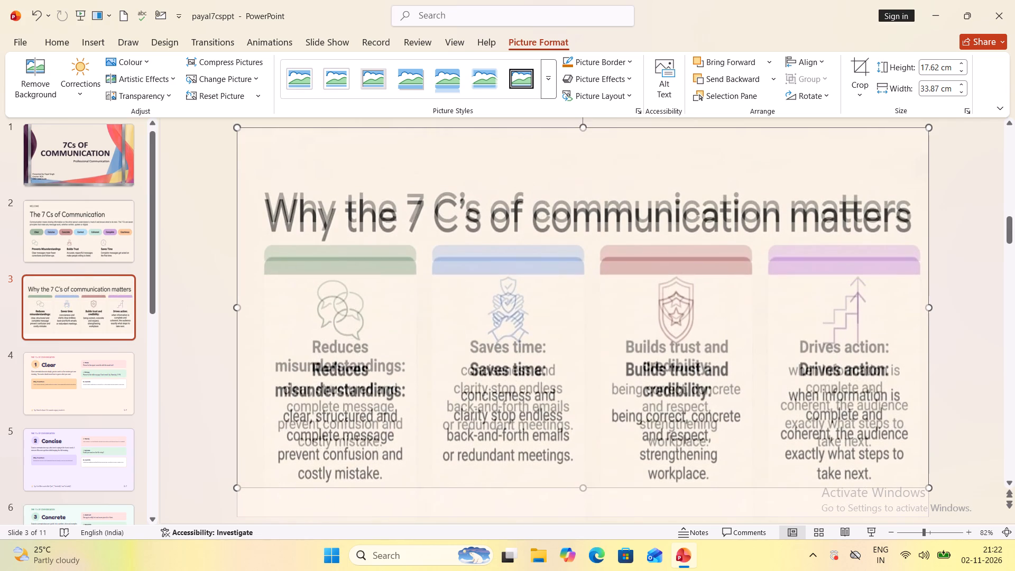
pyautogui.moveTo(573, 526); pyautogui.dragTo(573, 527, button='right')
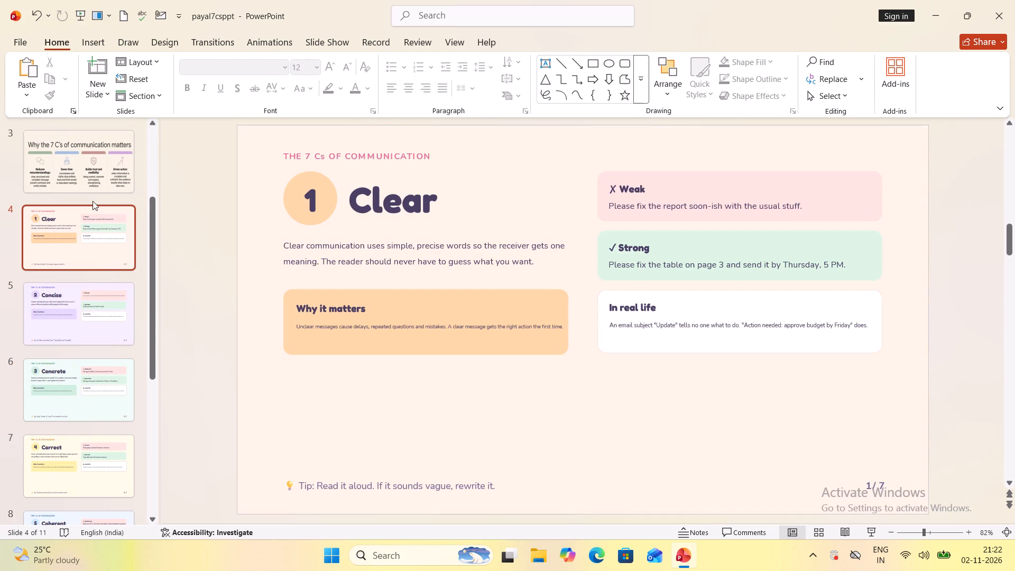
# Readjust the slide 3 picture's bottom and top edges to match the slide's edges exactly, and deselect it.
pyautogui.click(90, 186)
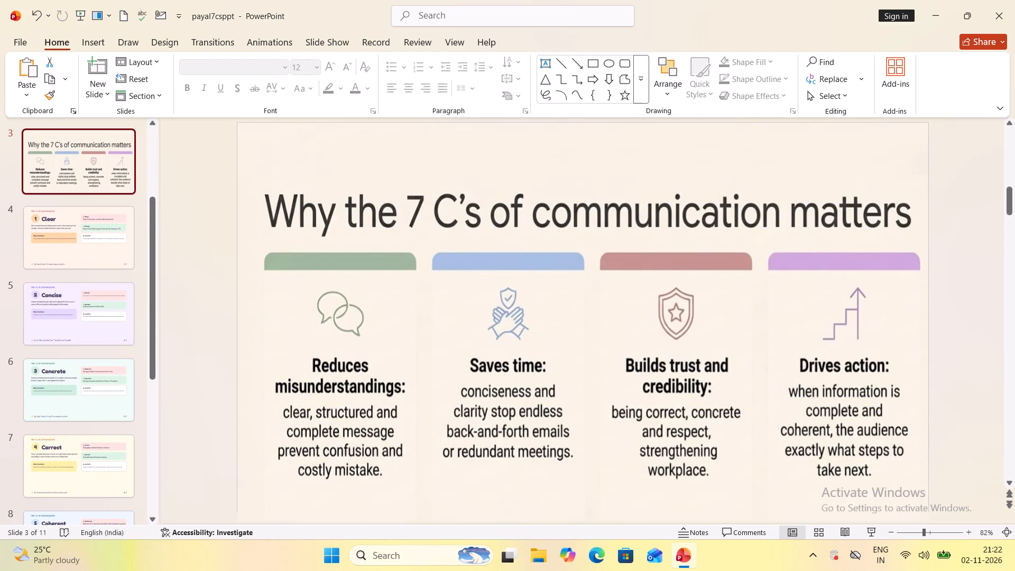
pyautogui.click(389, 302)
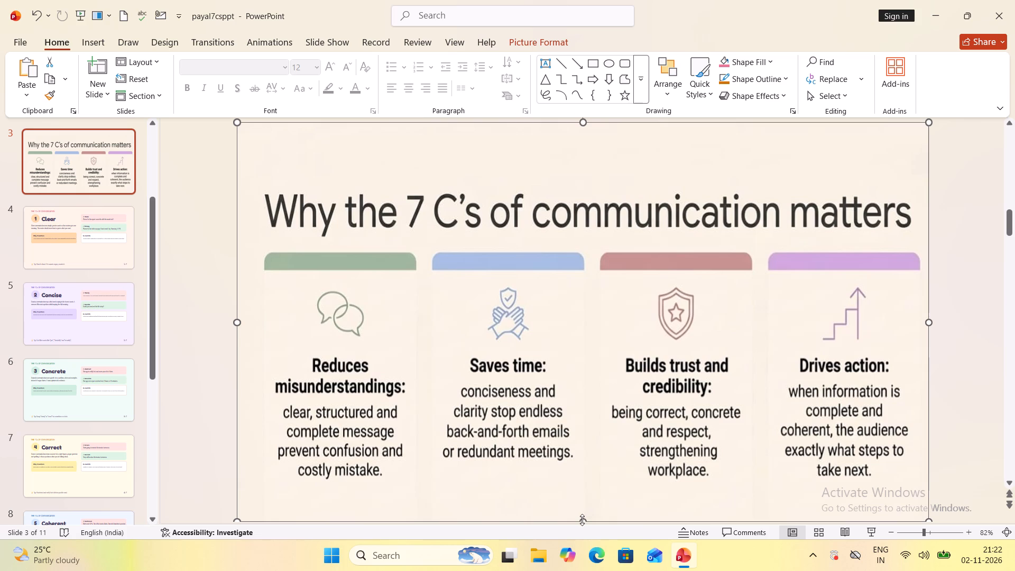
pyautogui.moveTo(582, 520); pyautogui.dragTo(586, 507, button='right')
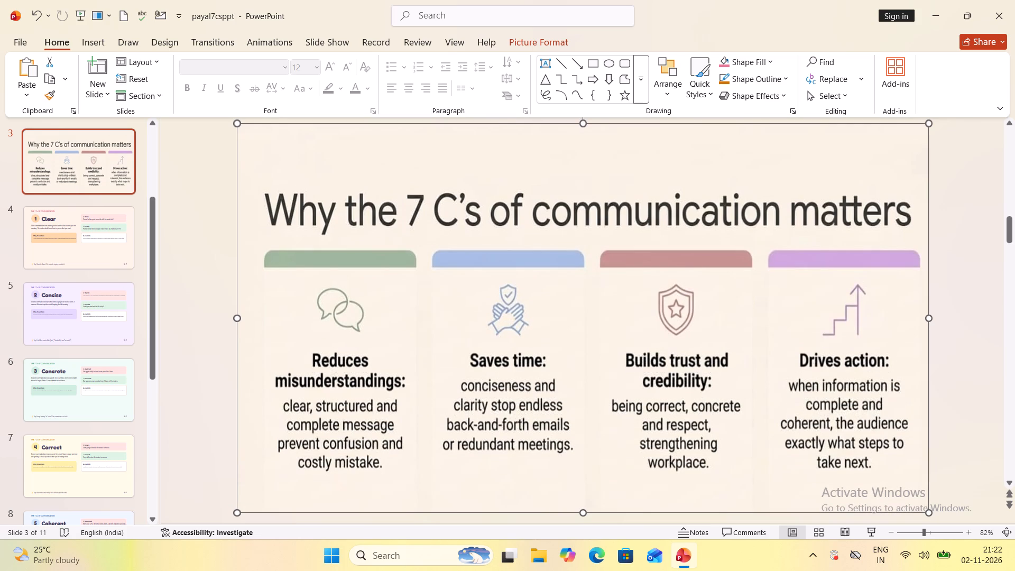
pyautogui.moveTo(581, 126); pyautogui.dragTo(578, 146, button='right')
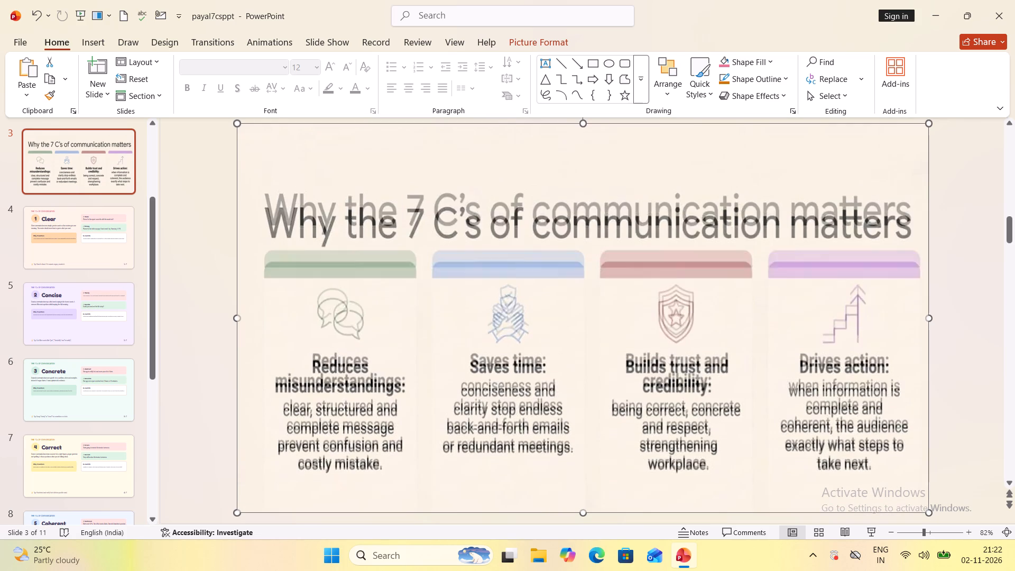
pyautogui.moveTo(578, 146); pyautogui.dragTo(577, 154, button='right')
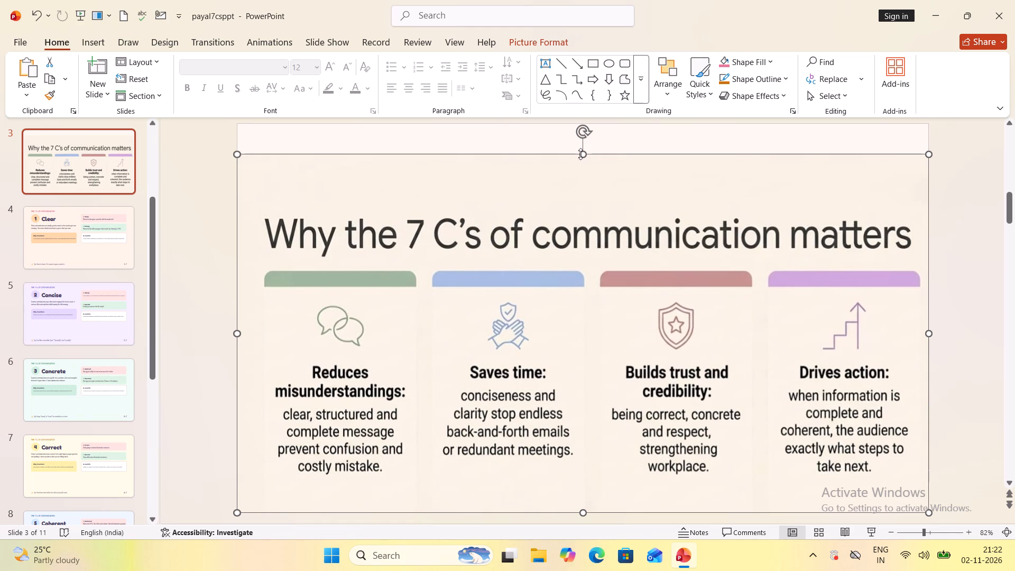
pyautogui.moveTo(582, 151); pyautogui.dragTo(583, 125, button='right')
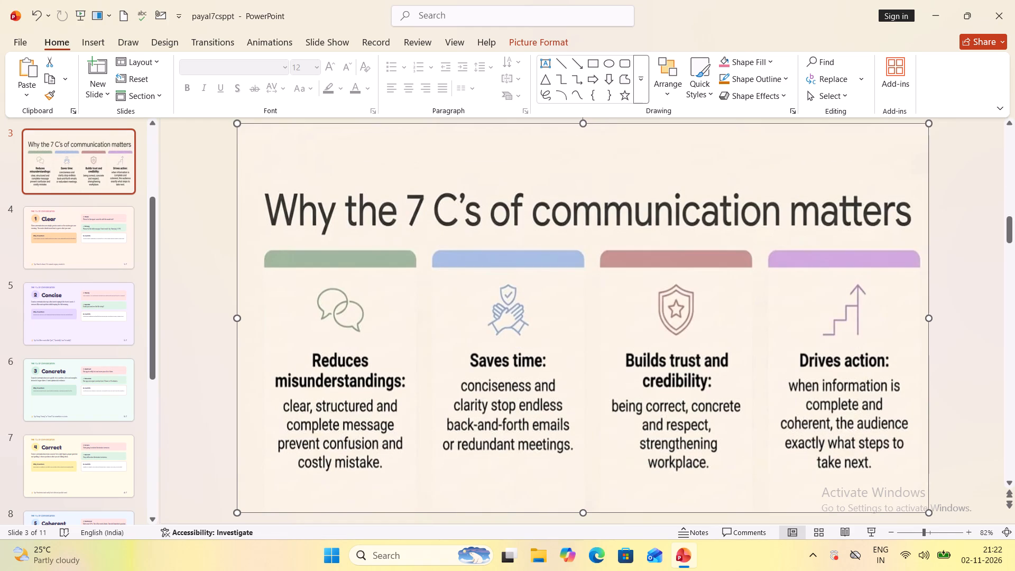
pyautogui.keyDown('ctrl'); pyautogui.scroll(-2, 599, 244); pyautogui.keyUp('ctrl')
pyautogui.keyDown('ctrl'); pyautogui.scroll(1, 599, 244); pyautogui.keyUp('ctrl')
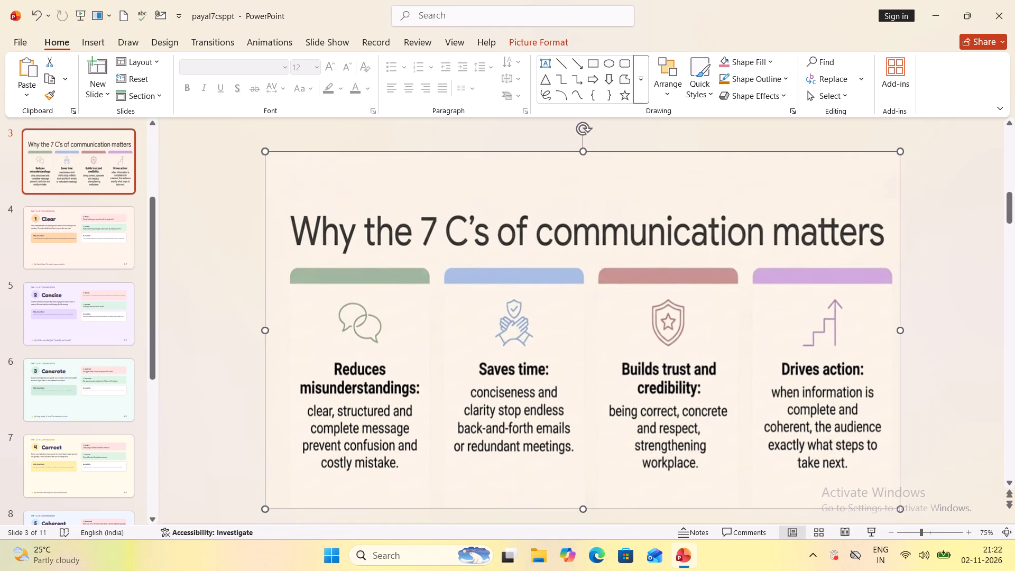
pyautogui.keyDown('ctrl'); pyautogui.scroll(-1, 599, 244); pyautogui.keyUp('ctrl')
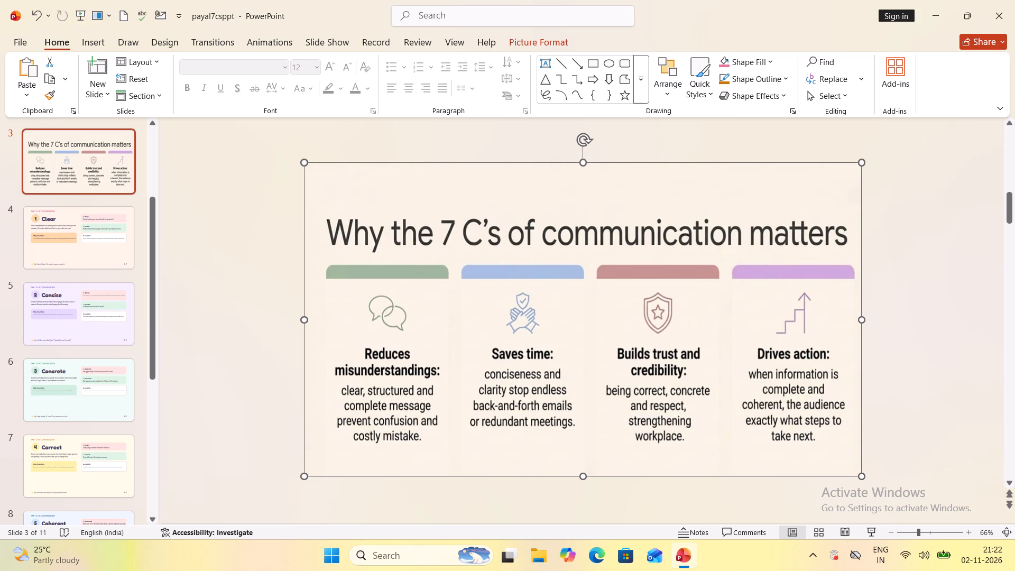
pyautogui.click(282, 234)
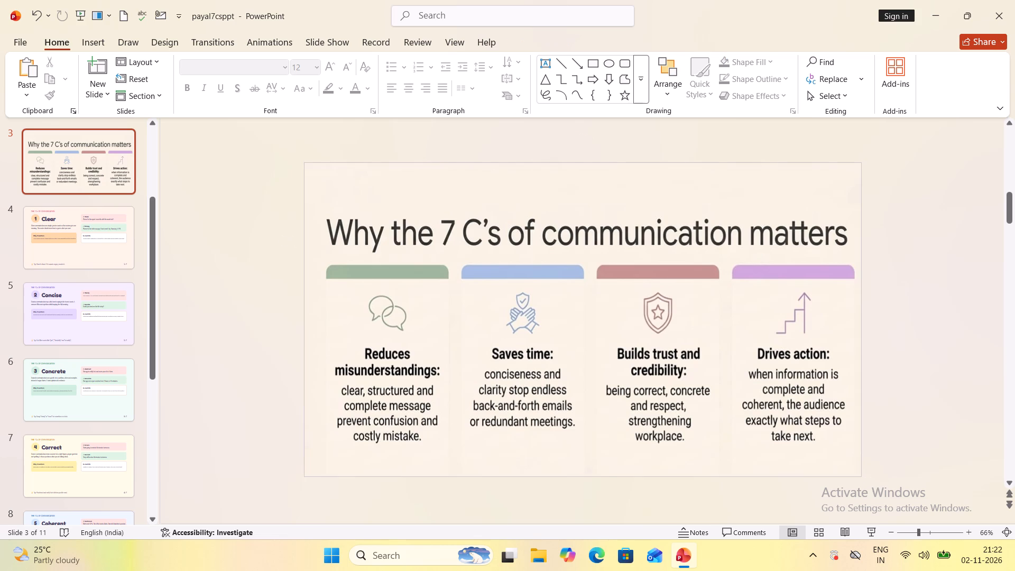
# Insert the picture file 3 from the Downloads folder onto slide 4, Clear.
pyautogui.press('Down')
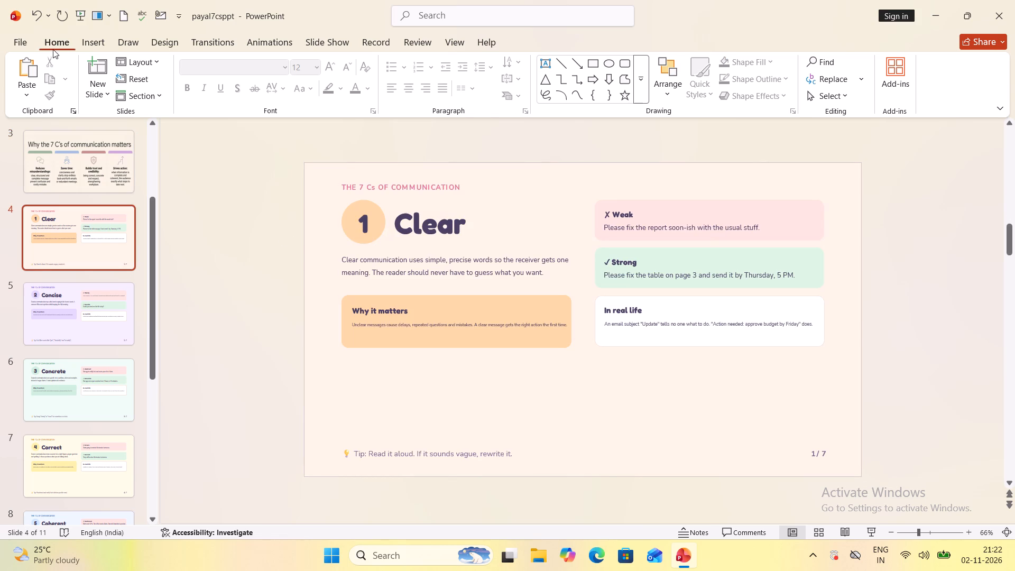
pyautogui.click(89, 41)
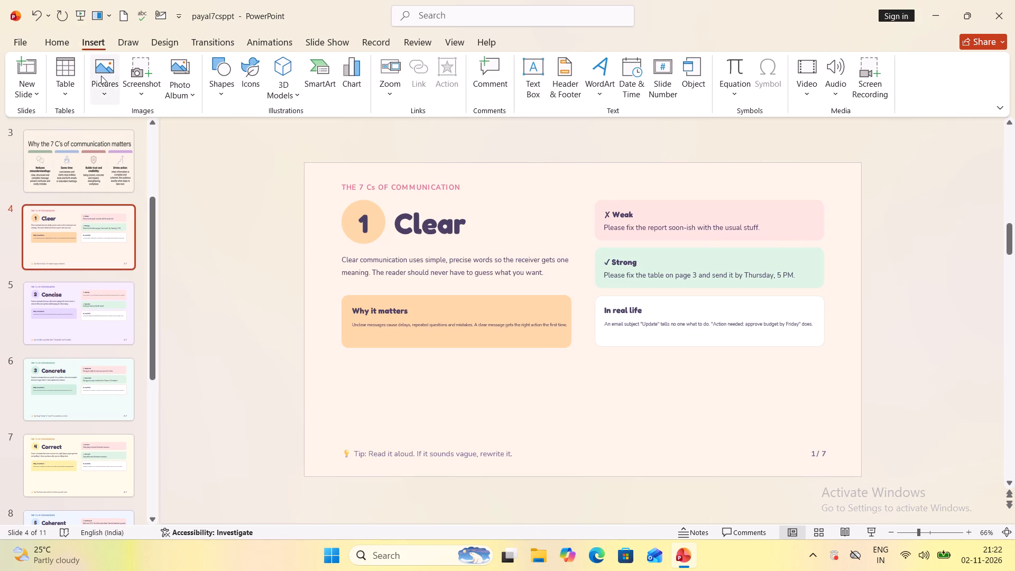
pyautogui.click(101, 76)
pyautogui.click(119, 133)
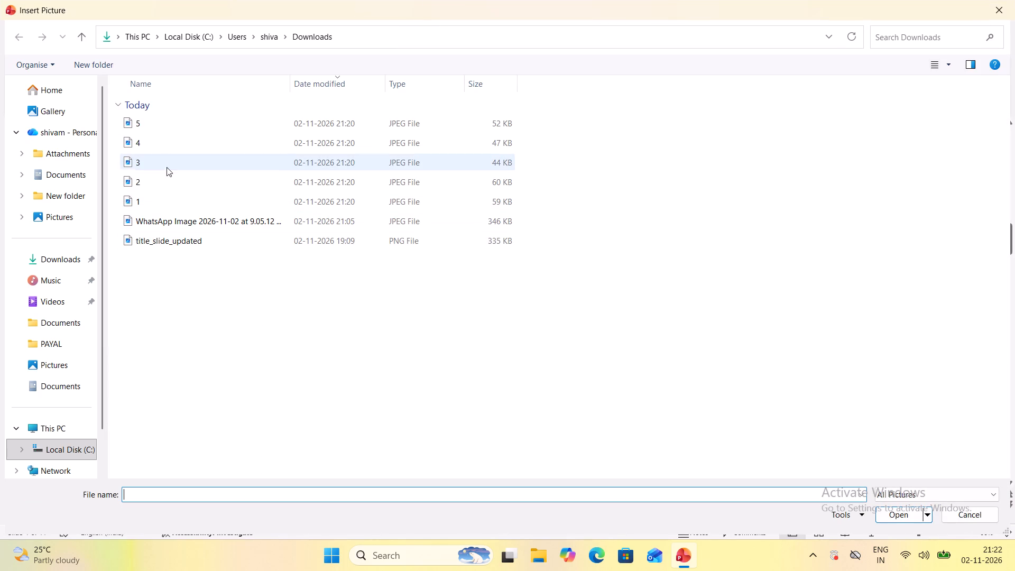
pyautogui.click(167, 161)
pyautogui.doubleClick(167, 161)
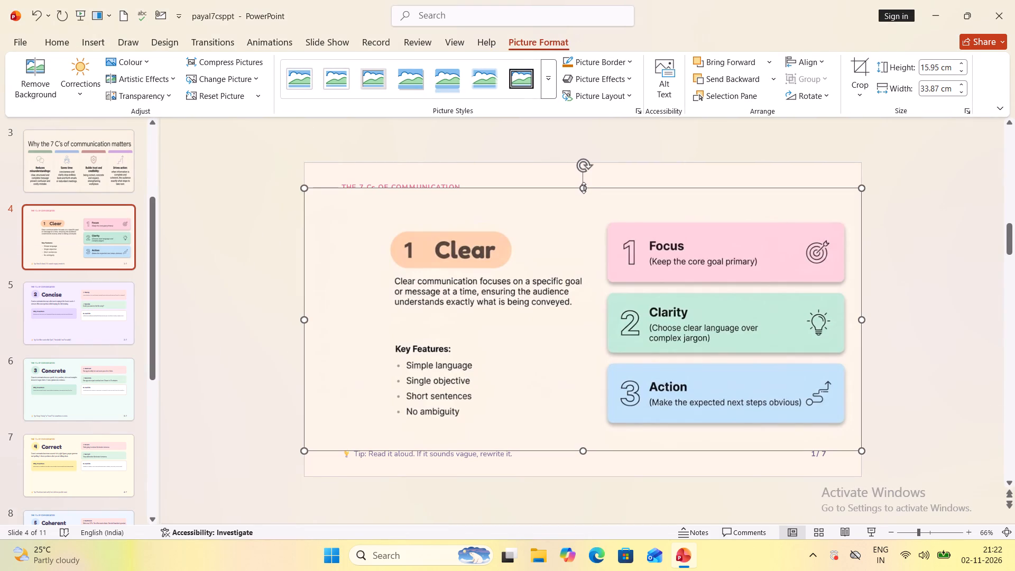
# Stretch the slide 4 picture up to the slide's top edge and down over the tip line, about 18.42 cm high, and deselect it.
pyautogui.moveTo(582, 184); pyautogui.dragTo(588, 162, button='right')
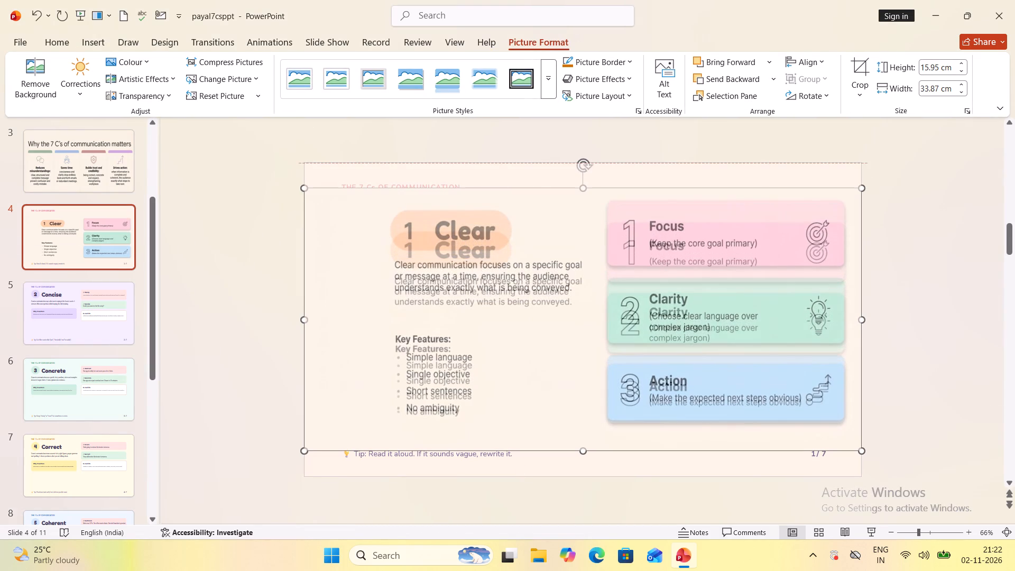
pyautogui.moveTo(588, 162); pyautogui.dragTo(588, 165, button='right')
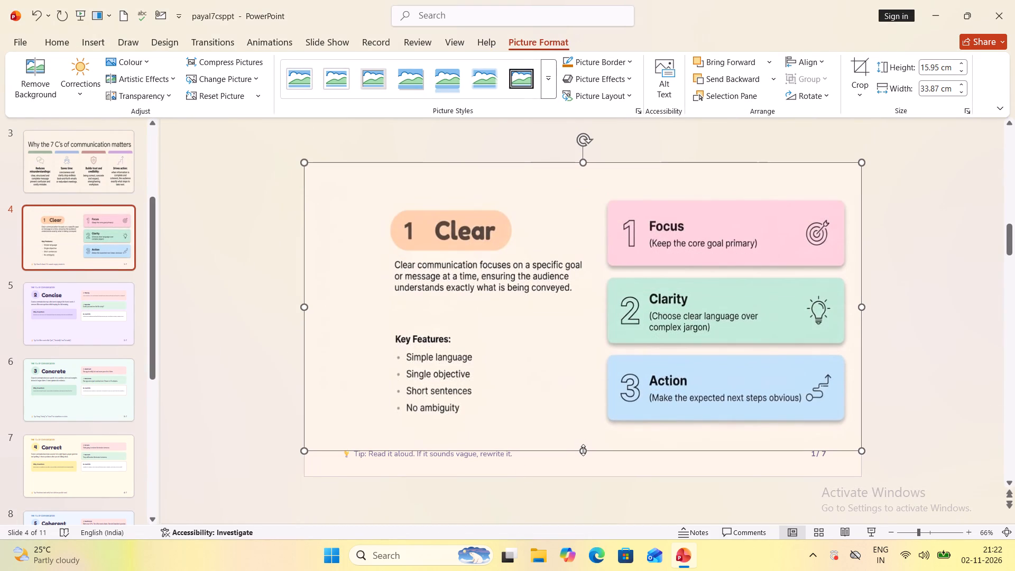
pyautogui.moveTo(583, 450); pyautogui.dragTo(581, 462, button='right')
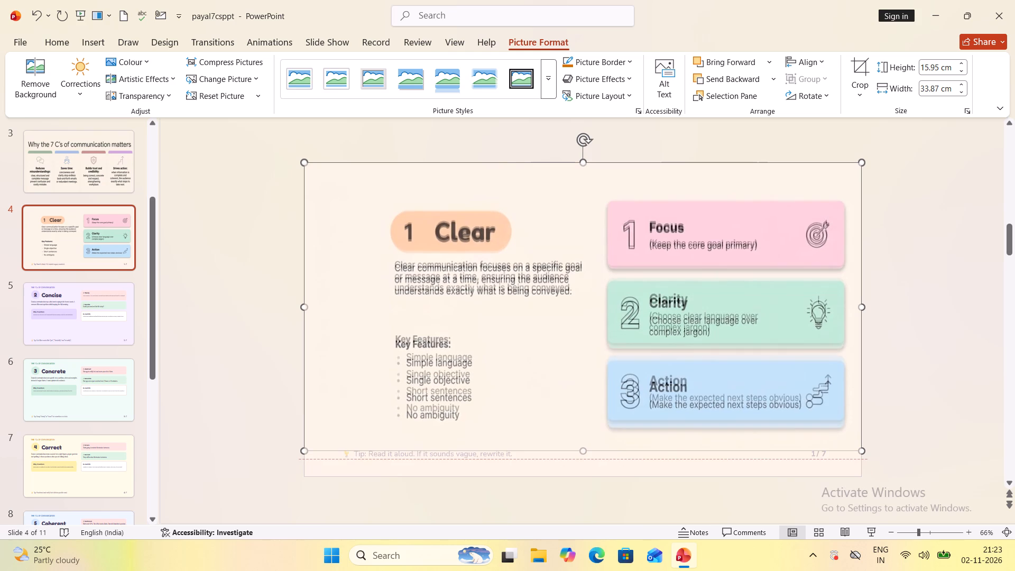
pyautogui.moveTo(581, 462); pyautogui.dragTo(581, 466, button='right')
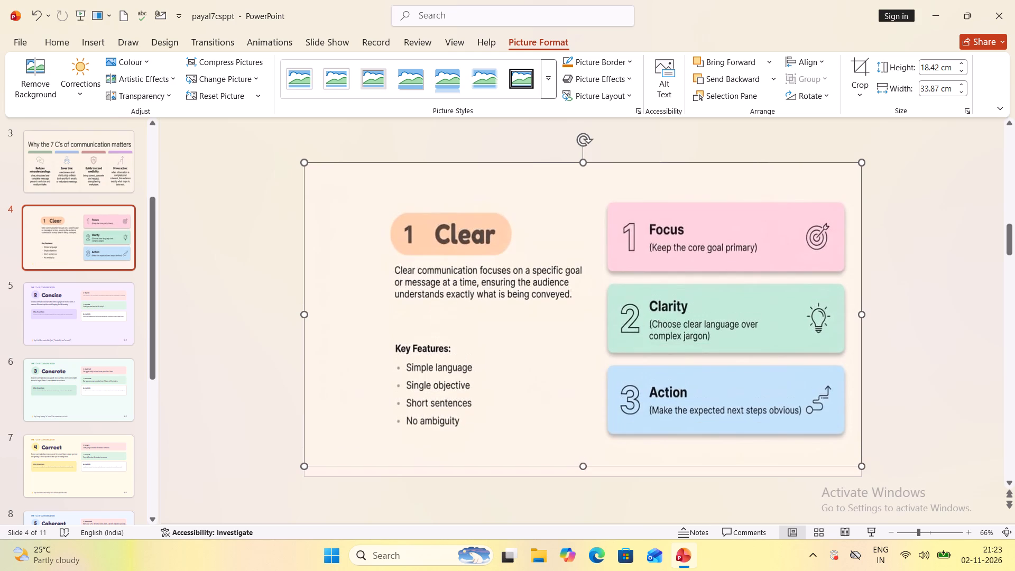
pyautogui.moveTo(583, 461); pyautogui.dragTo(582, 468, button='right')
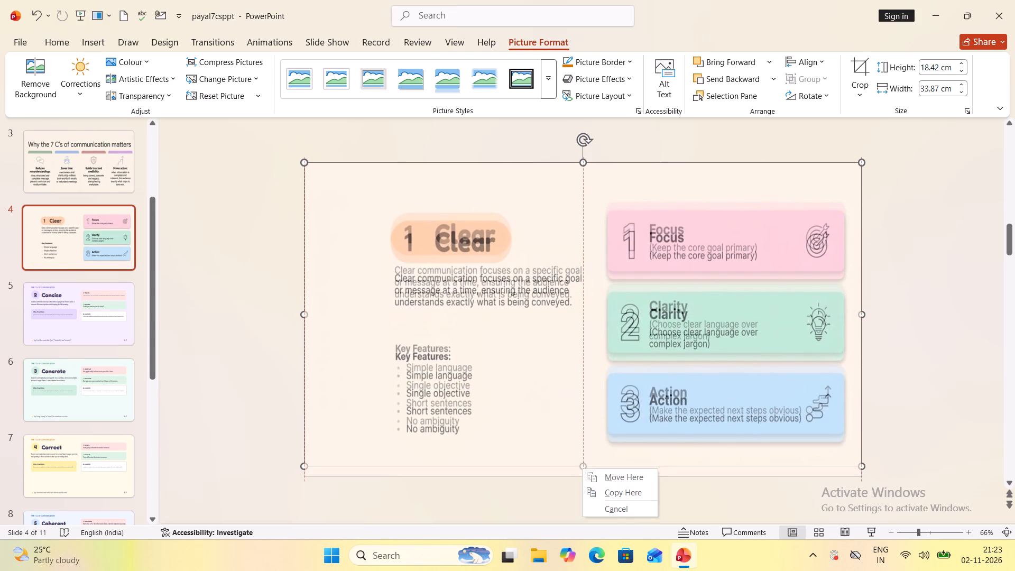
pyautogui.click(562, 487)
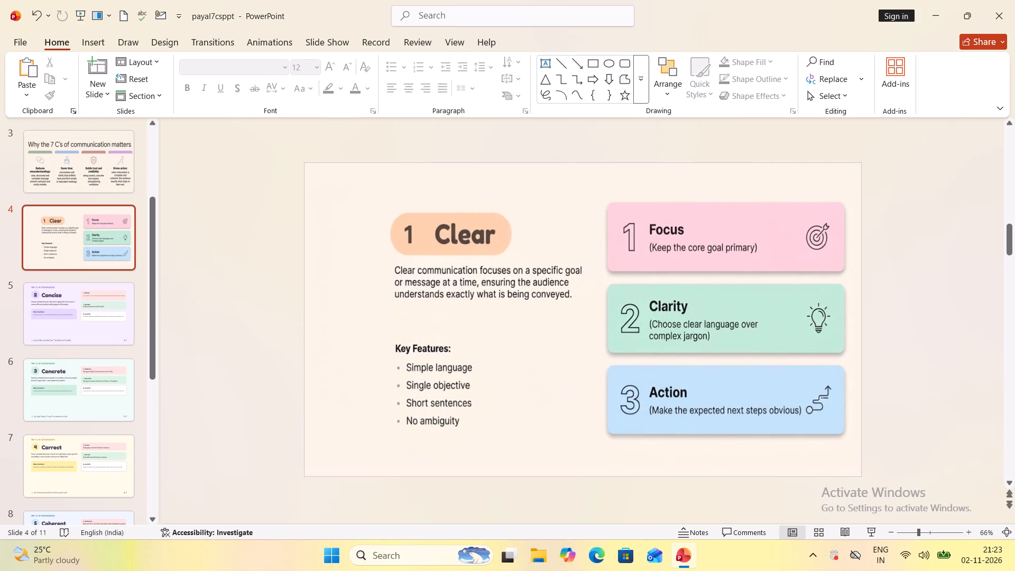
# Insert the picture file 4 from the Downloads folder onto slide 5, Concise.
pyautogui.press('Down')
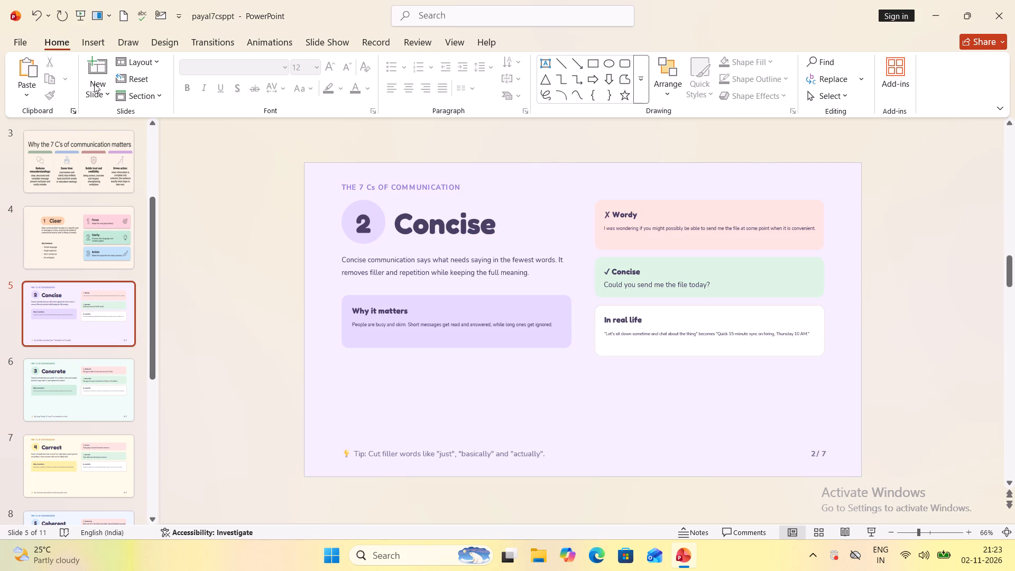
pyautogui.click(90, 45)
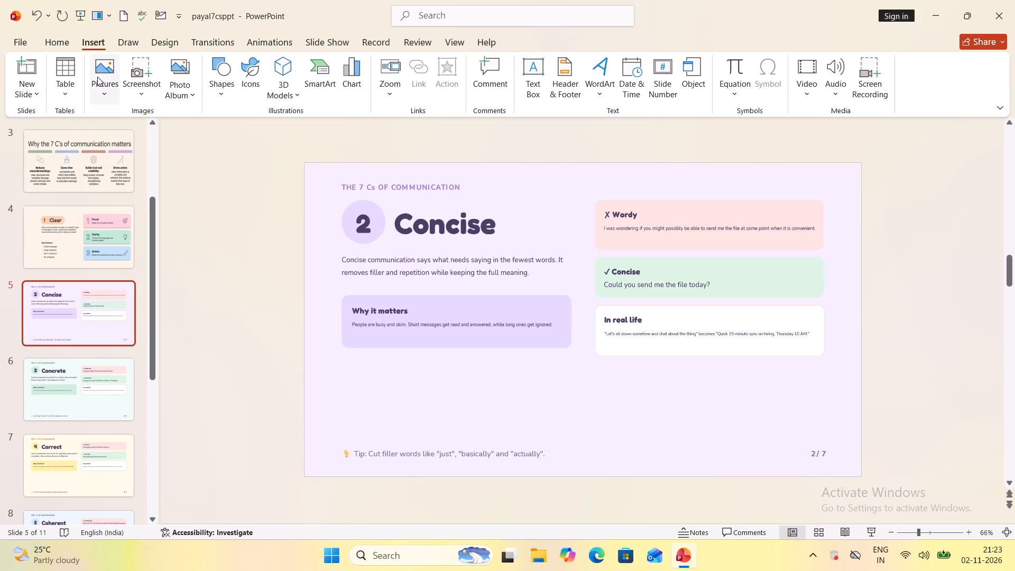
pyautogui.click(103, 86)
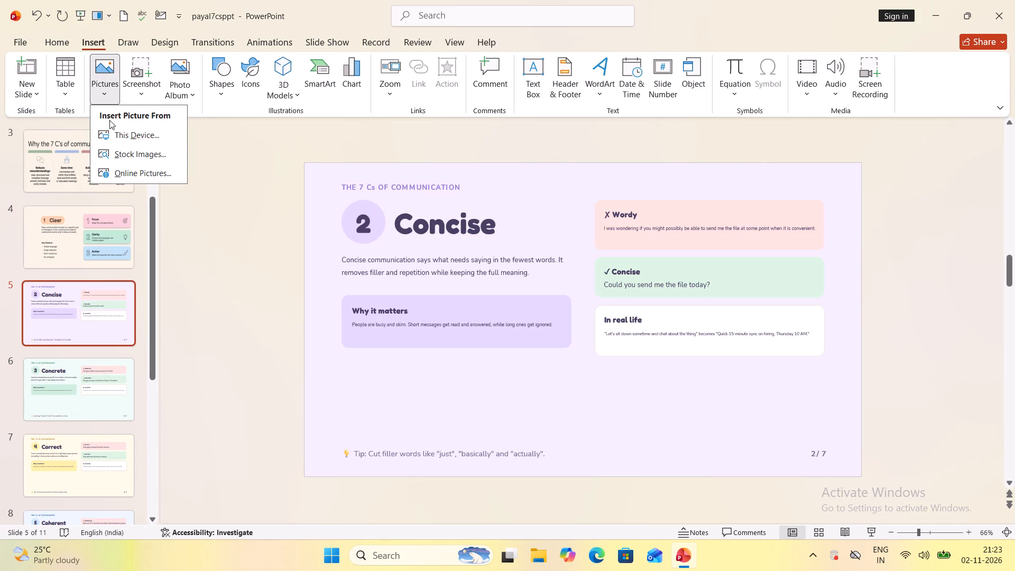
pyautogui.click(110, 134)
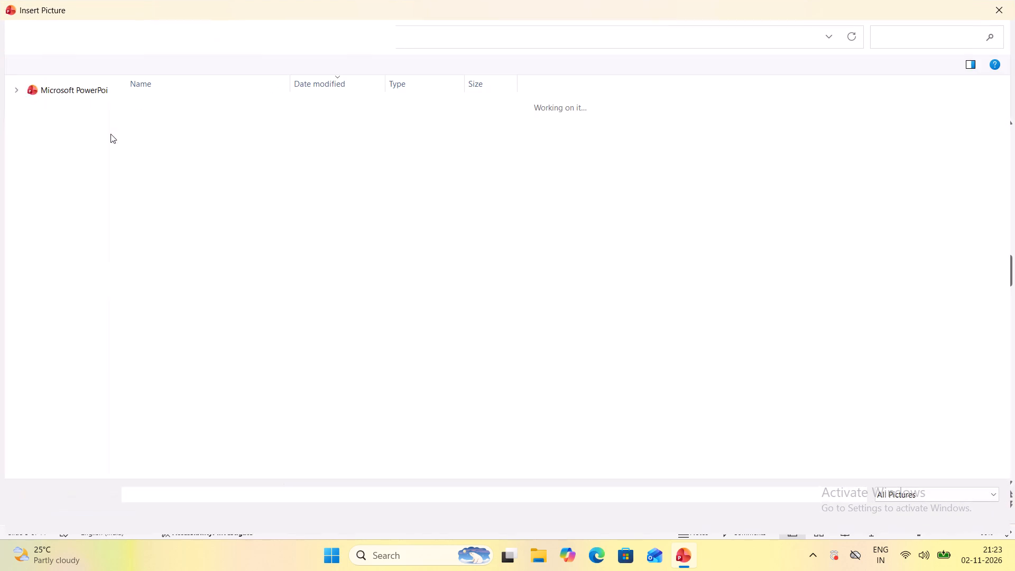
pyautogui.click(140, 139)
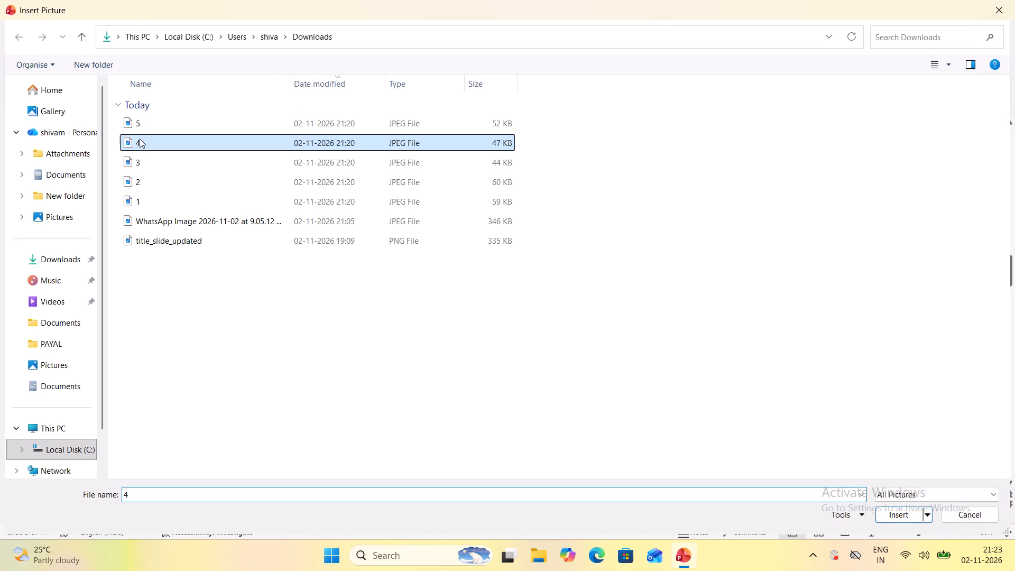
pyautogui.click(140, 139)
pyautogui.press('Return')
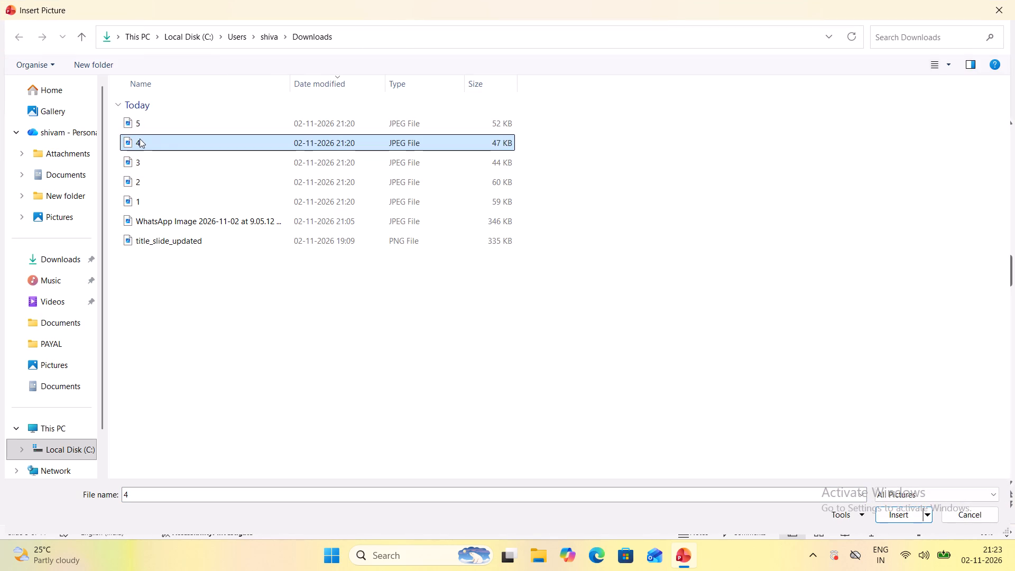
pyautogui.press('Return')
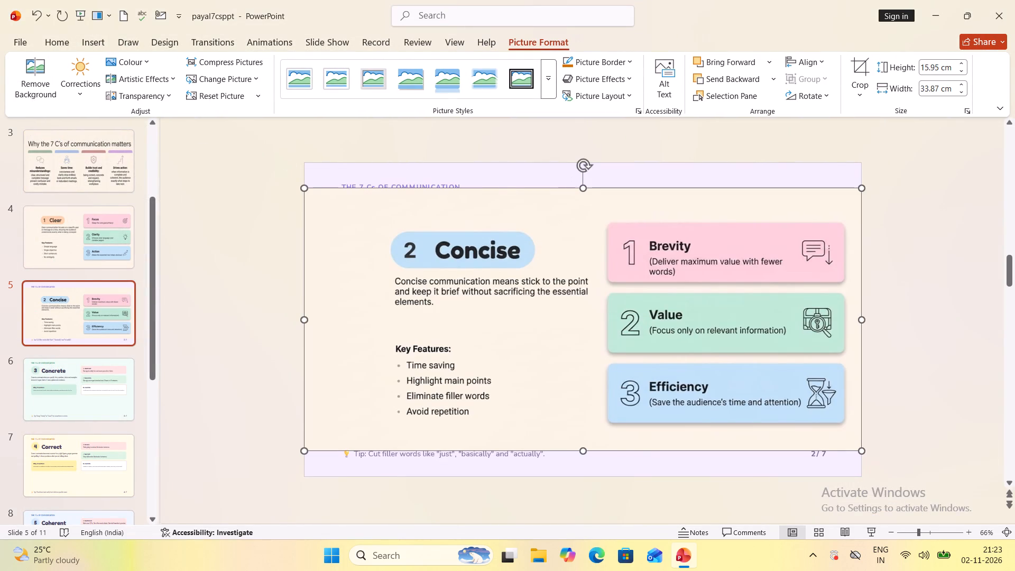
# Stretch the slide 5 picture to the slide's top and bottom edges, making it 19.05 cm high.
pyautogui.moveTo(583, 184); pyautogui.dragTo(585, 176, button='right')
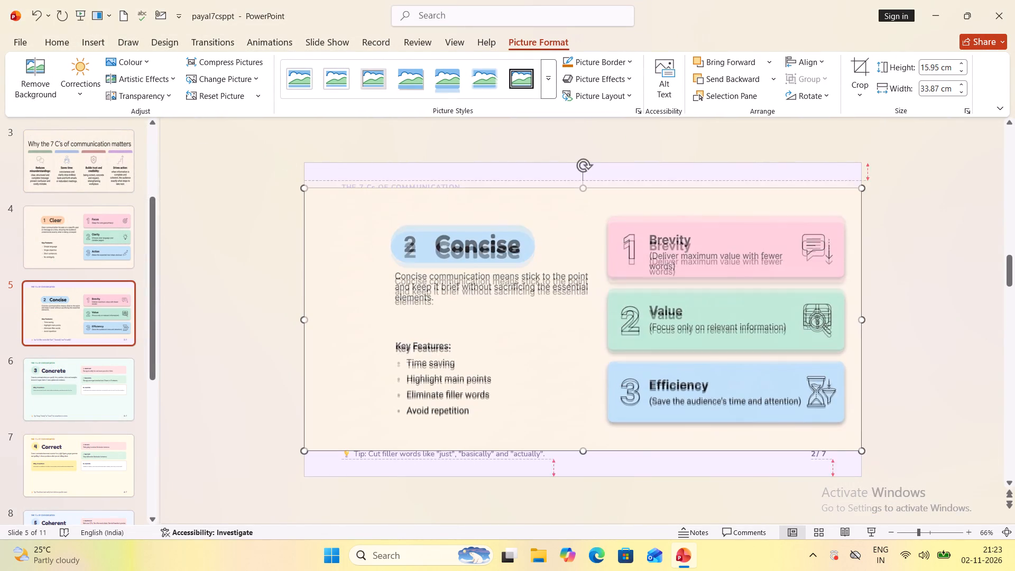
pyautogui.moveTo(585, 176); pyautogui.dragTo(583, 162, button='right')
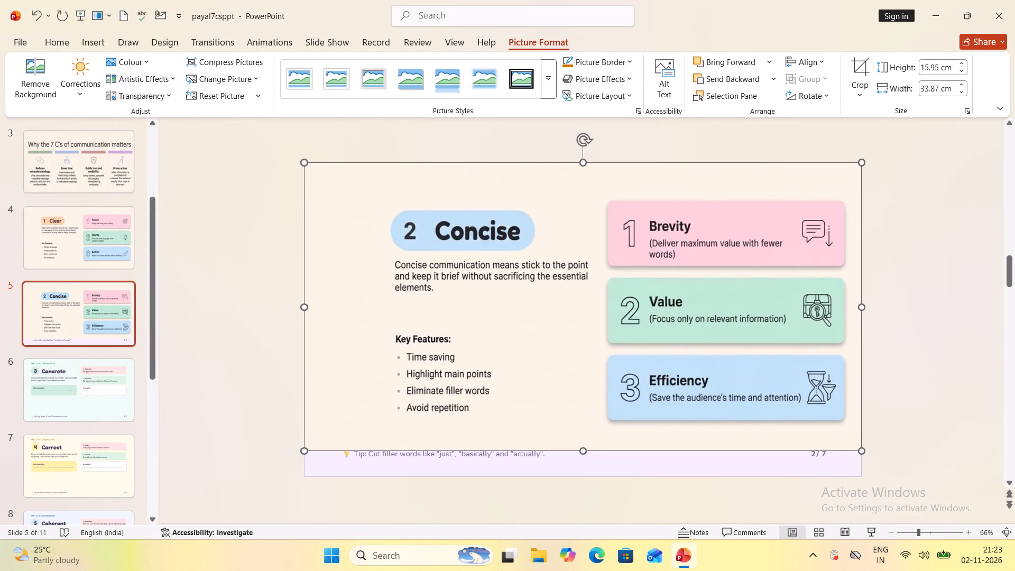
pyautogui.moveTo(582, 445); pyautogui.dragTo(582, 457, button='right')
pyautogui.moveTo(549, 492); pyautogui.dragTo(568, 477)
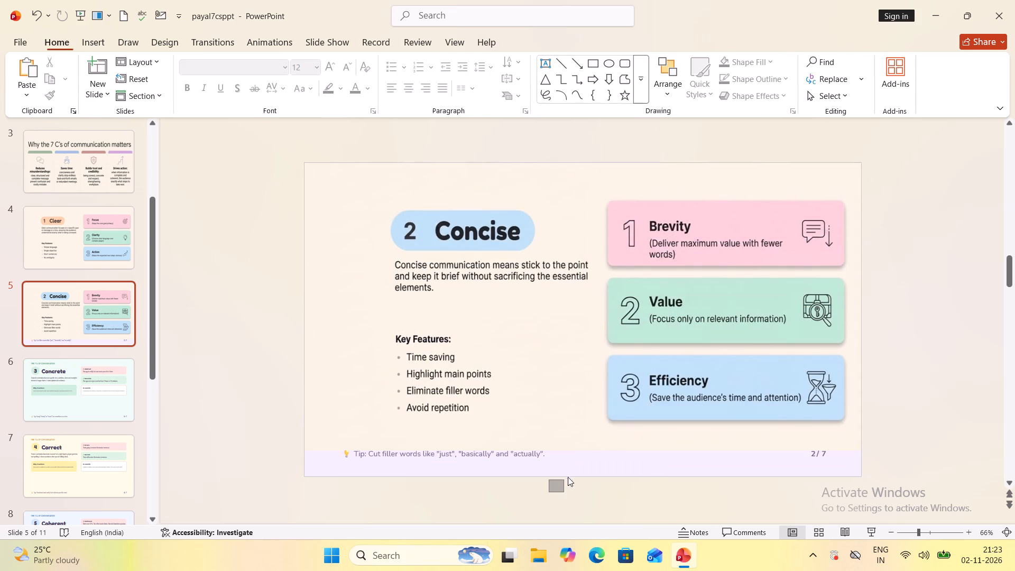
pyautogui.moveTo(568, 477); pyautogui.dragTo(562, 475)
pyautogui.click(537, 407)
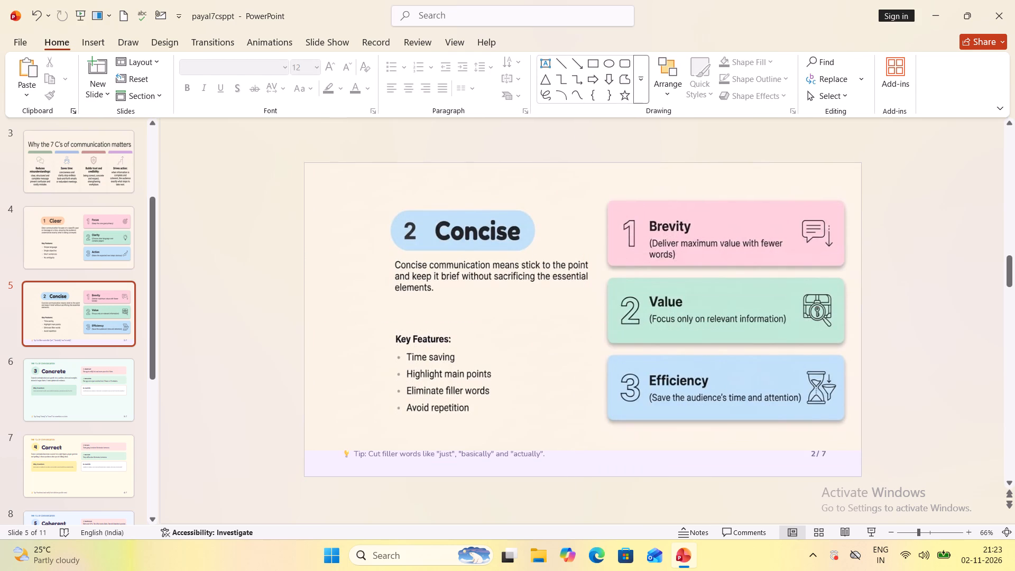
pyautogui.moveTo(583, 450); pyautogui.dragTo(582, 456, button='right')
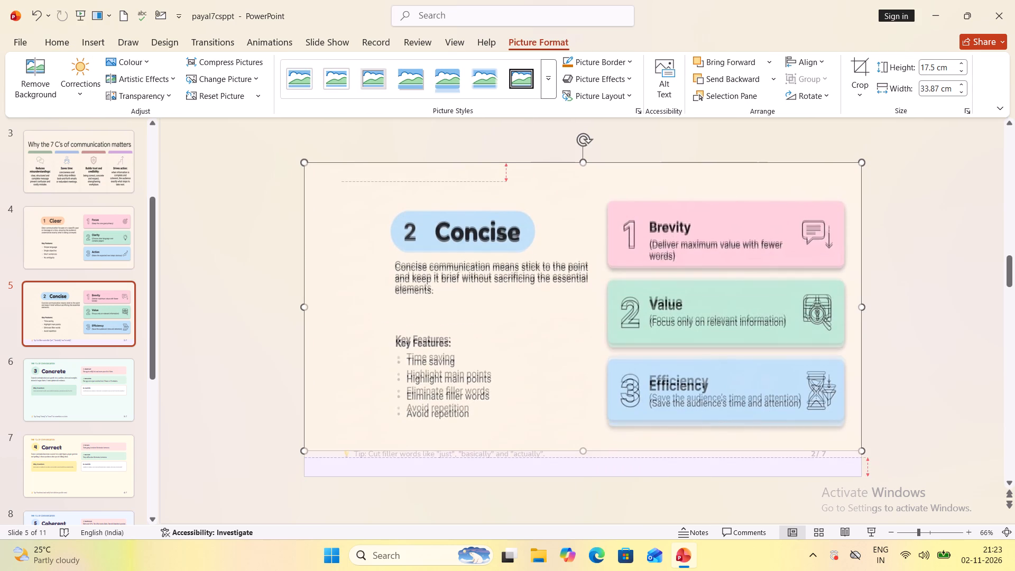
pyautogui.moveTo(582, 456); pyautogui.dragTo(579, 470, button='right')
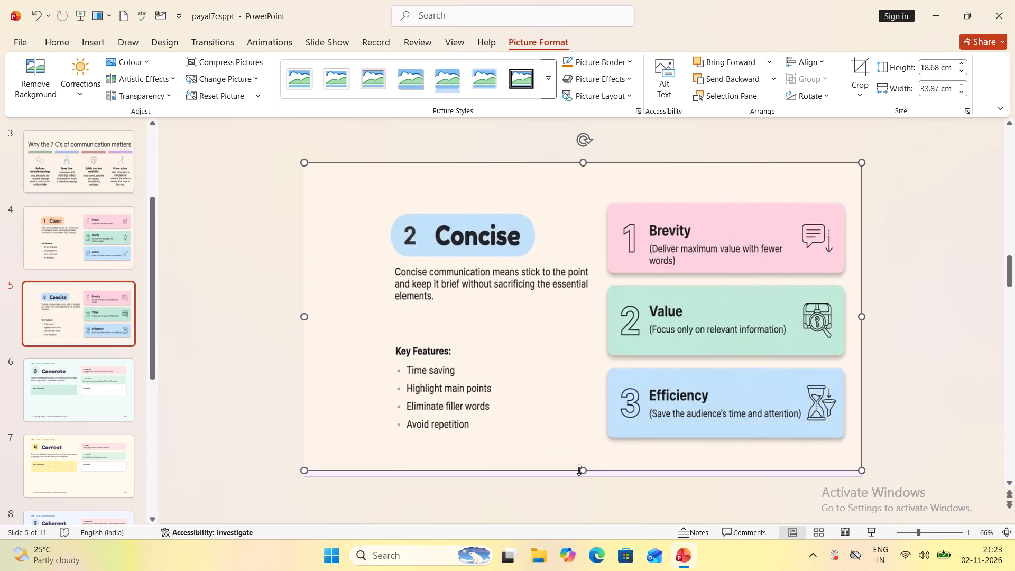
pyautogui.moveTo(582, 471); pyautogui.dragTo(582, 476, button='right')
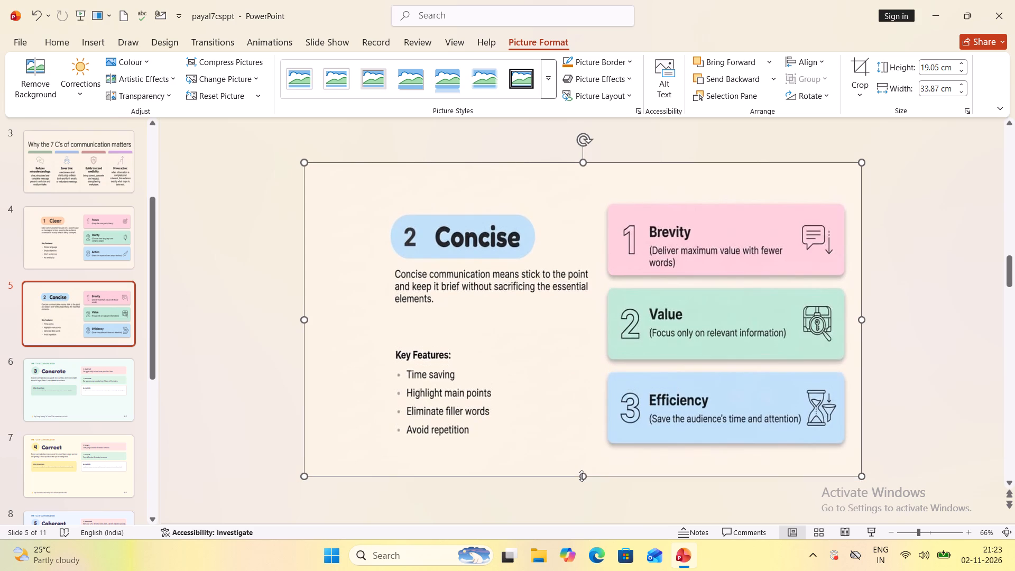
pyautogui.moveTo(583, 474); pyautogui.dragTo(583, 469, button='right')
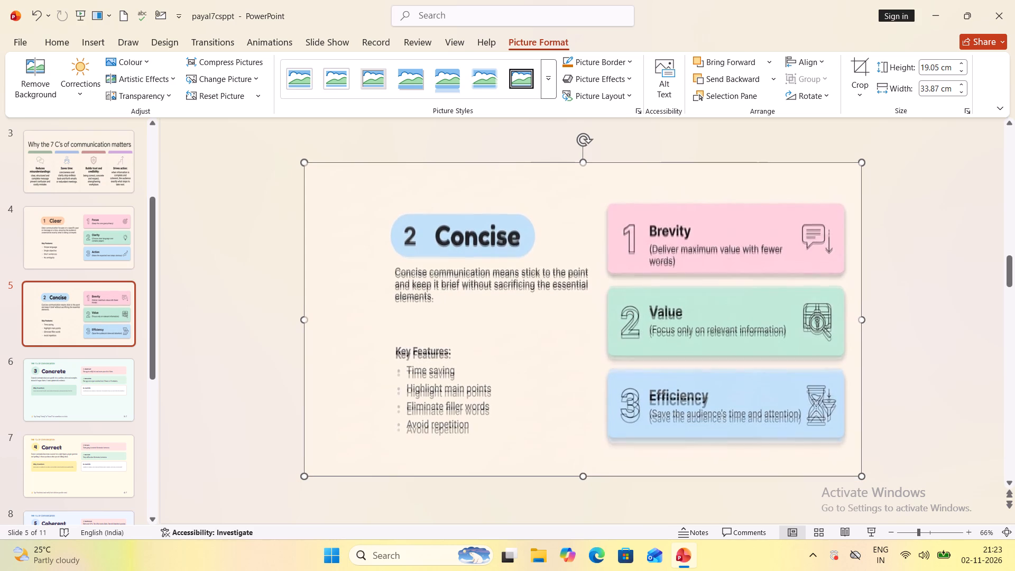
pyautogui.moveTo(583, 469); pyautogui.dragTo(583, 469, button='right')
pyautogui.rightClick(583, 471)
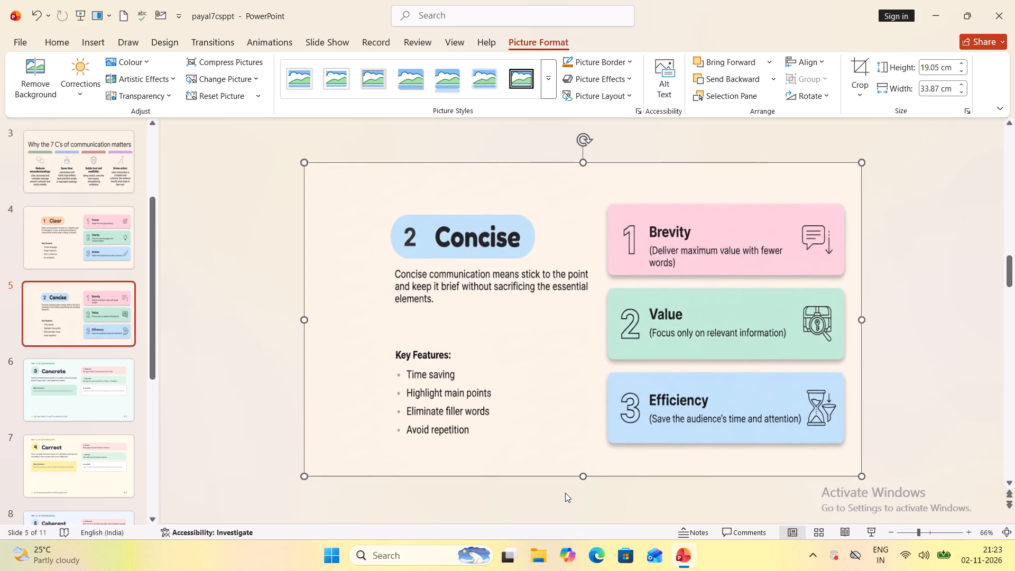
# Insert the picture file 5 from the Downloads folder onto slide 6, Concrete.
pyautogui.press('Down')
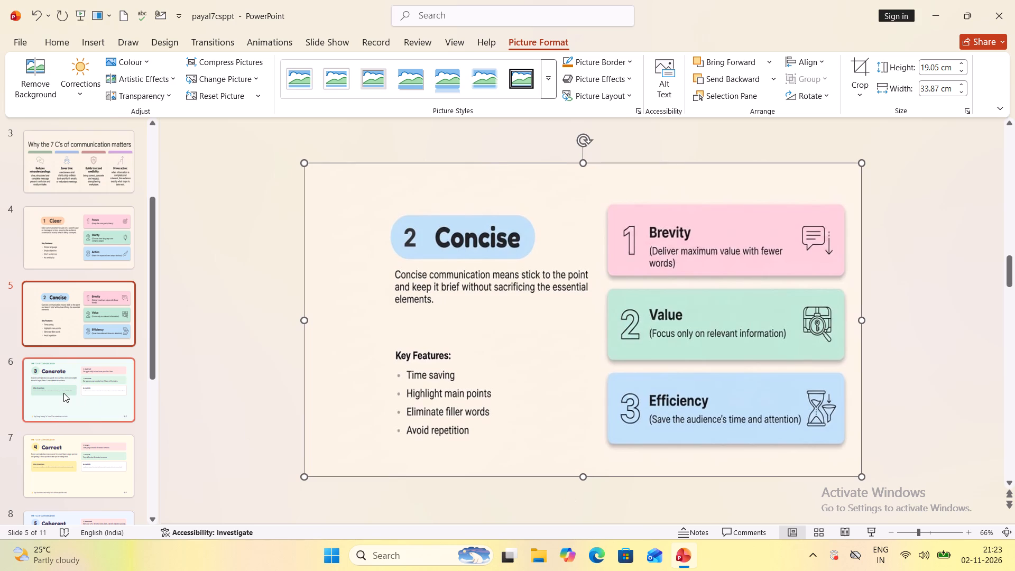
pyautogui.click(64, 393)
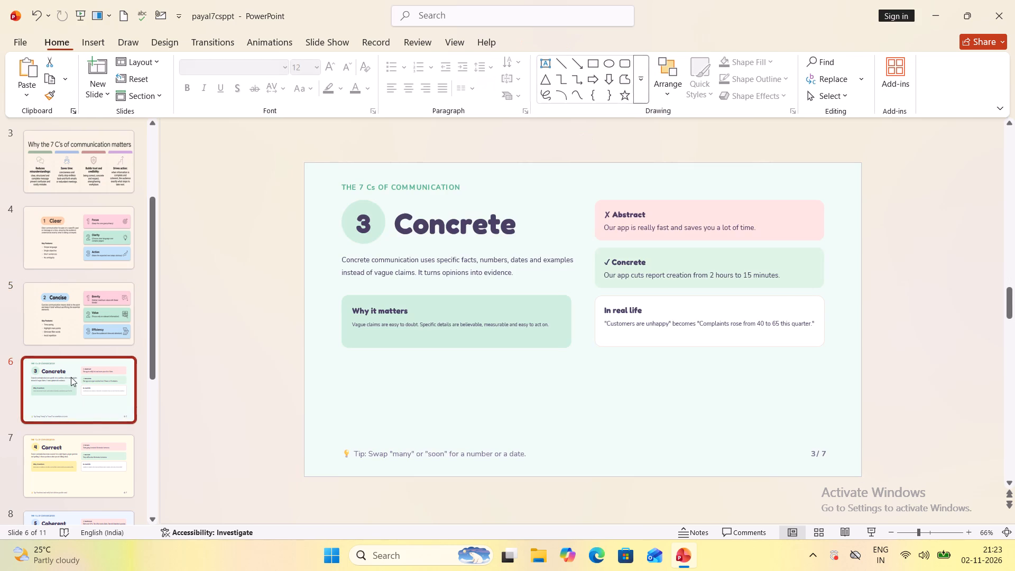
pyautogui.click(89, 40)
pyautogui.click(98, 82)
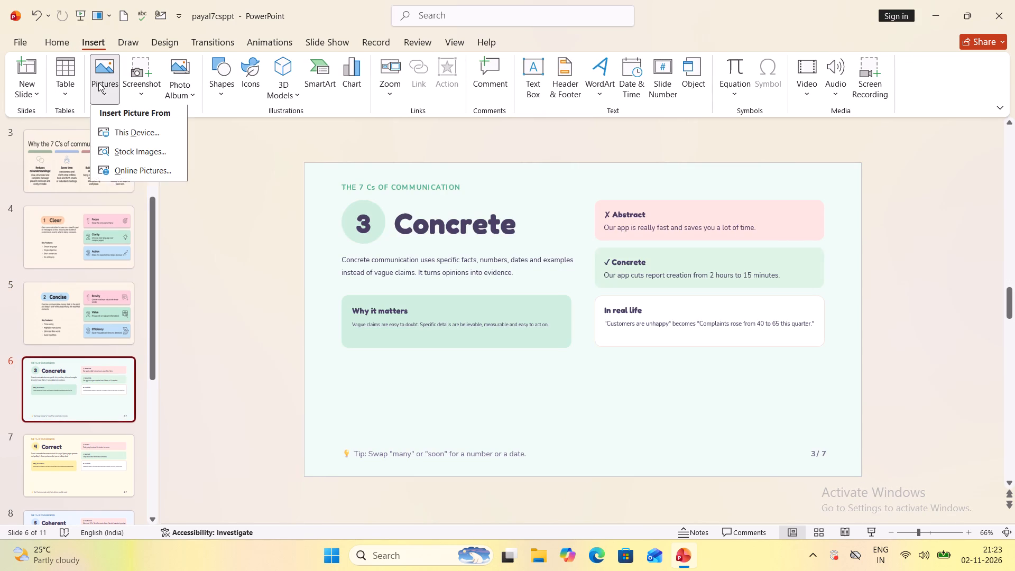
pyautogui.click(106, 128)
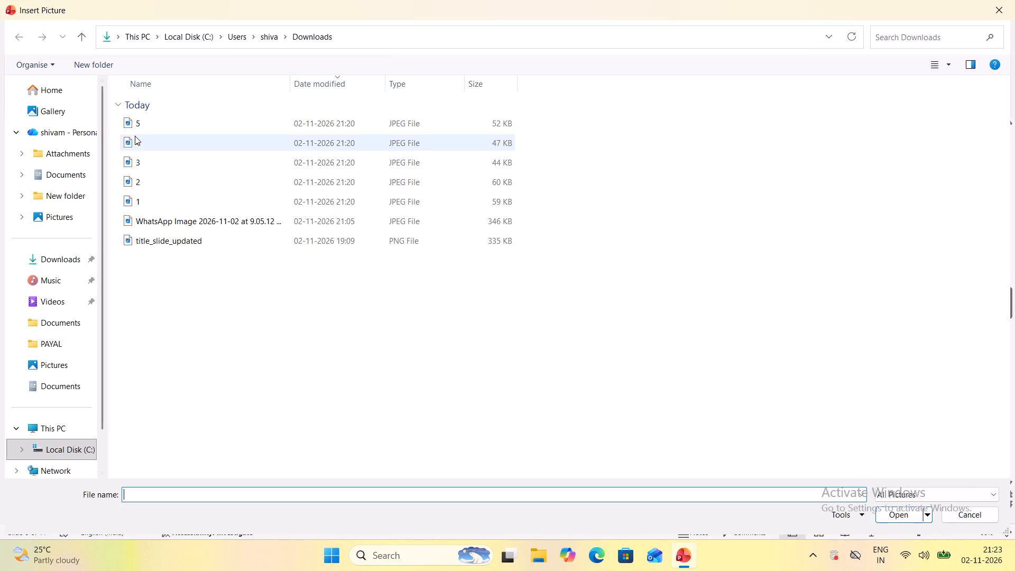
pyautogui.click(133, 119)
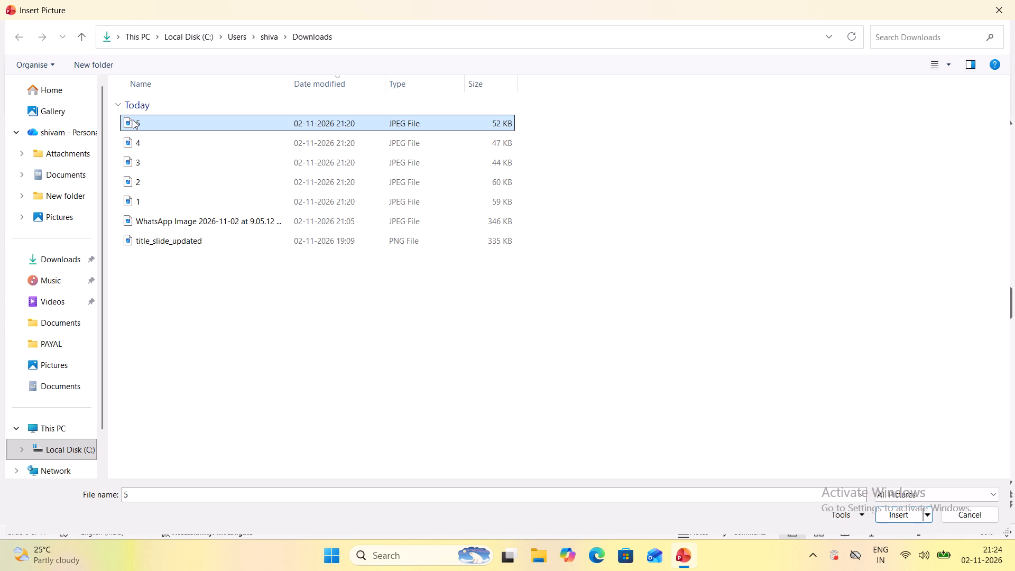
pyautogui.click(133, 119)
pyautogui.click(908, 518)
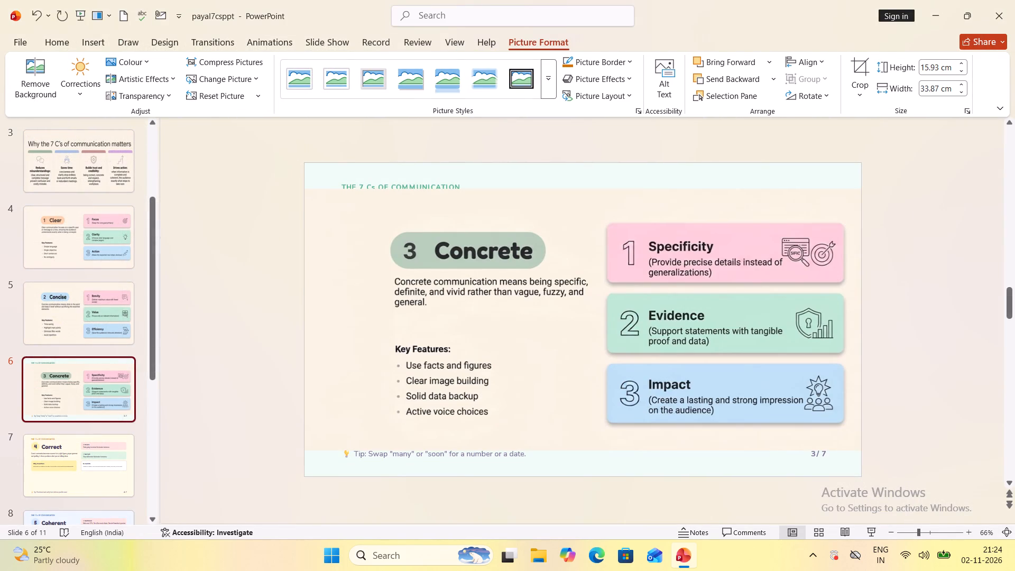
# Move the slide 6 picture up to the slide's top edge and stretch it down to the bottom edge, about 18.97 cm high.
pyautogui.moveTo(568, 302); pyautogui.dragTo(565, 259)
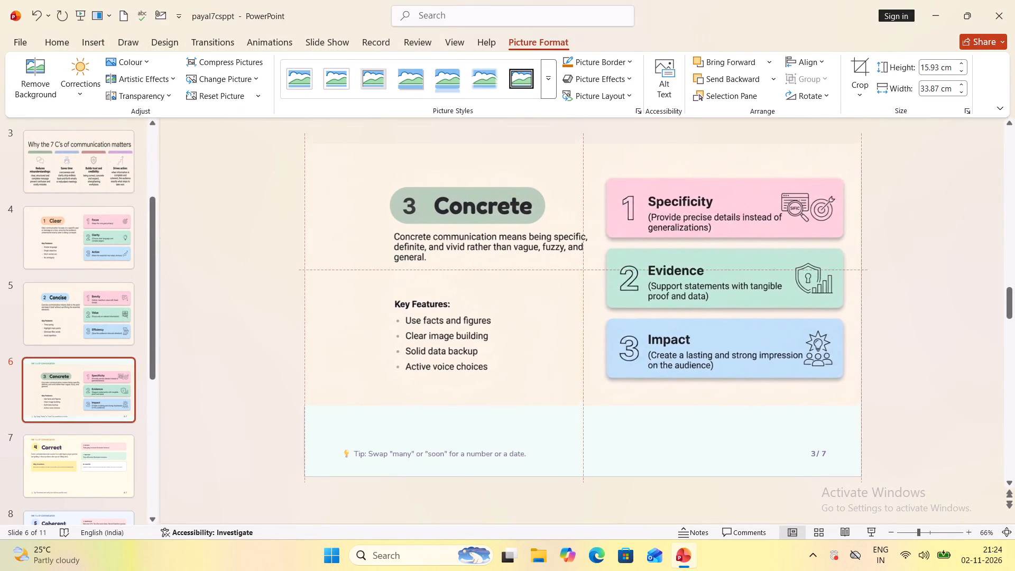
pyautogui.moveTo(565, 259); pyautogui.dragTo(567, 277)
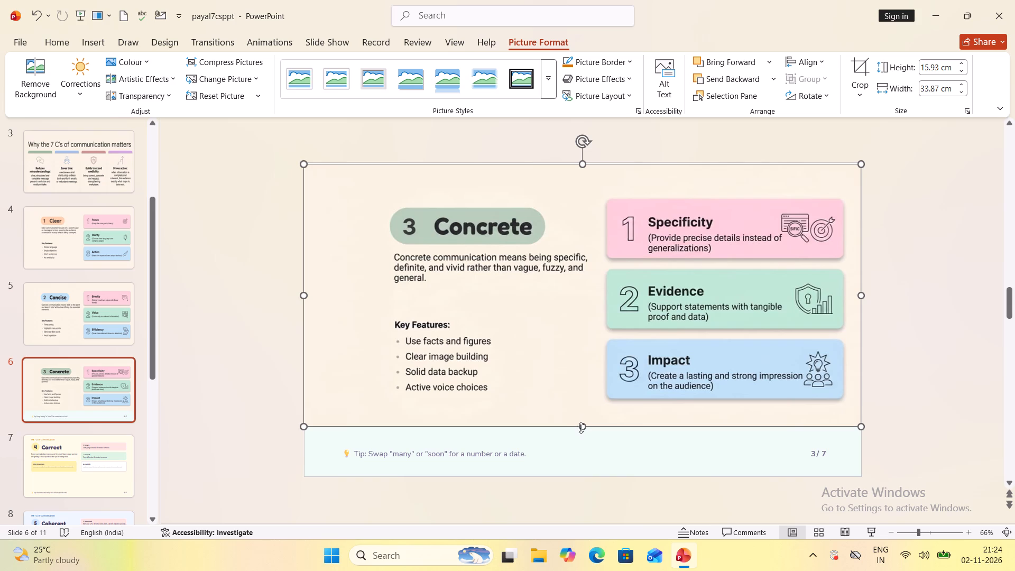
pyautogui.moveTo(583, 428); pyautogui.dragTo(596, 463, button='right')
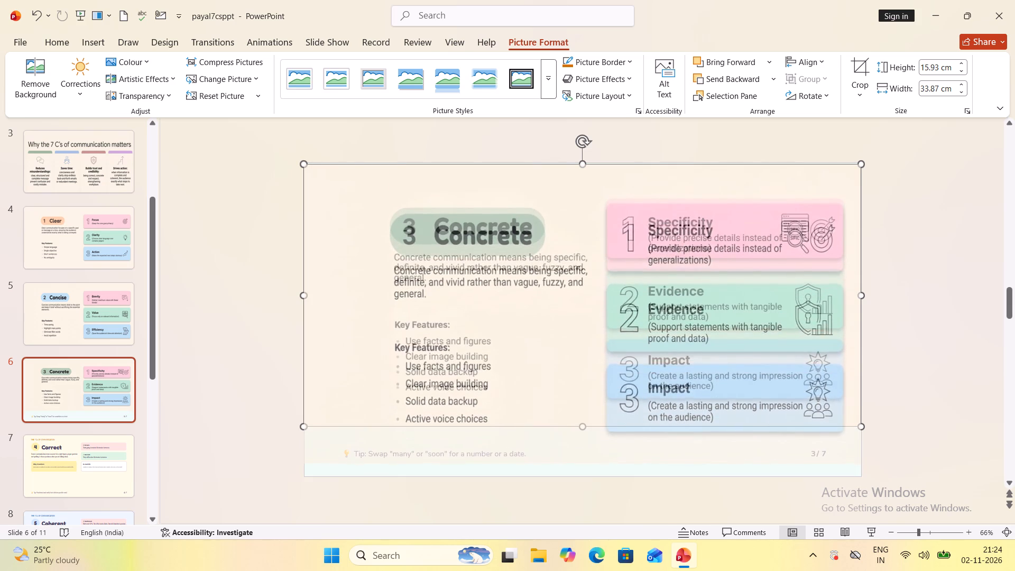
pyautogui.moveTo(596, 463); pyautogui.dragTo(598, 467, button='right')
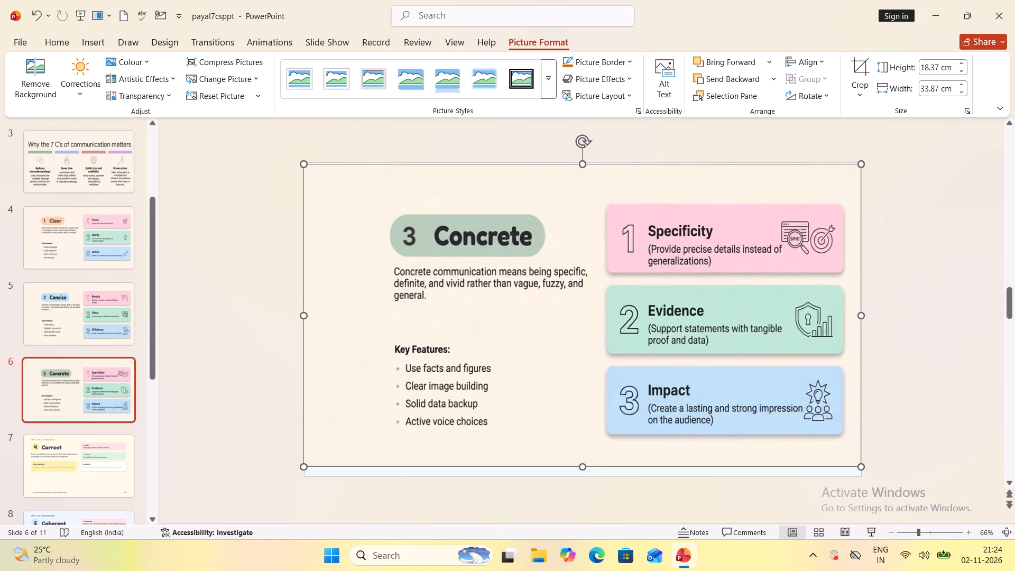
pyautogui.moveTo(583, 467); pyautogui.dragTo(586, 475, button='right')
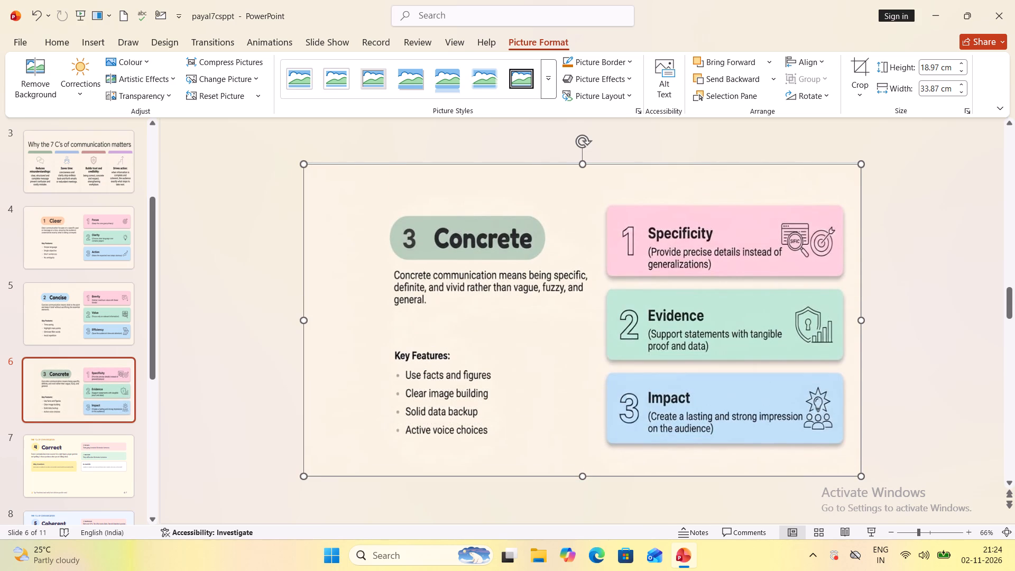
# Reposition the slide 6 picture so it lines up with the slide's left, right and top edges, and deselect it.
pyautogui.click(579, 175)
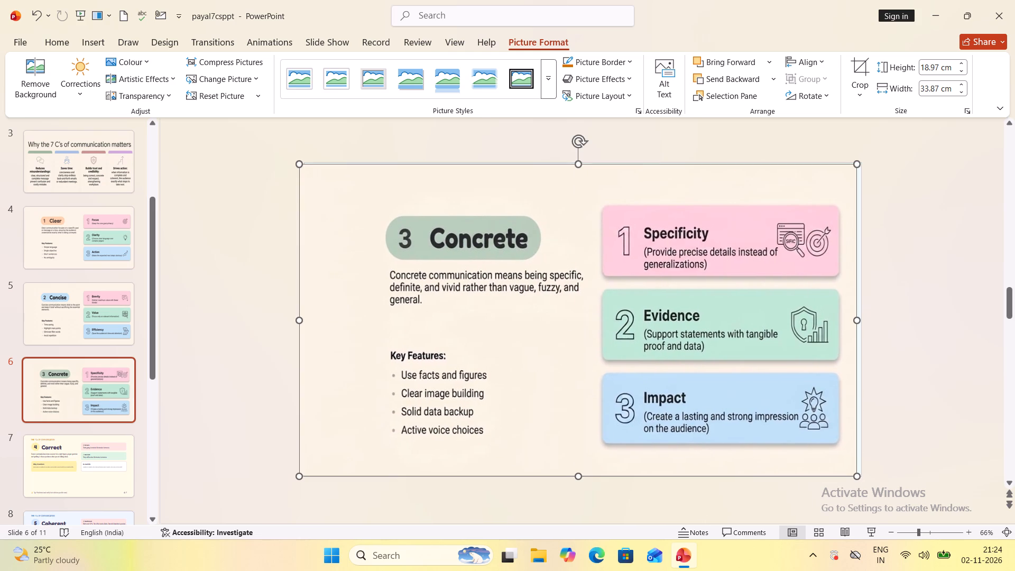
pyautogui.click(269, 353)
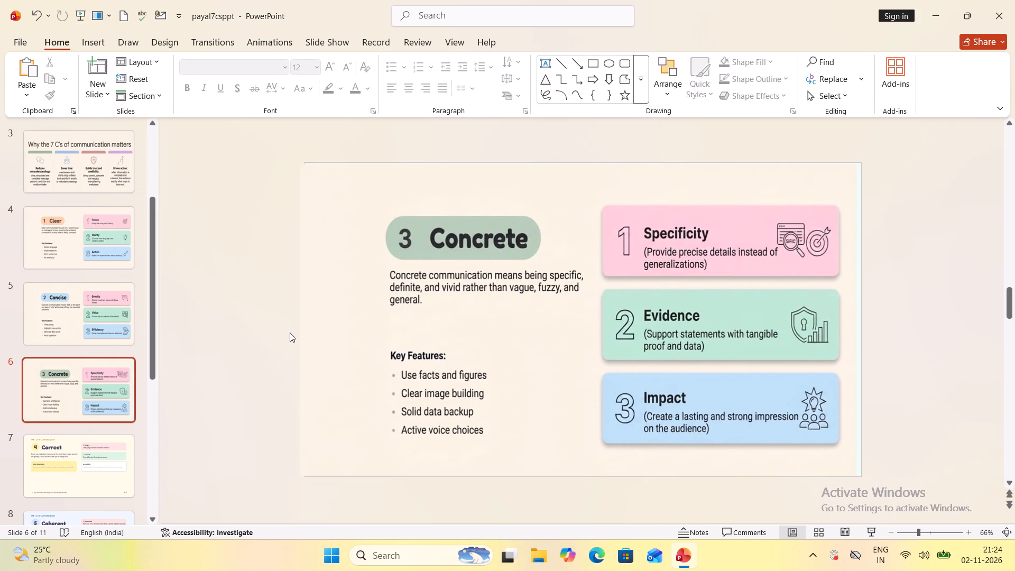
pyautogui.click(329, 284)
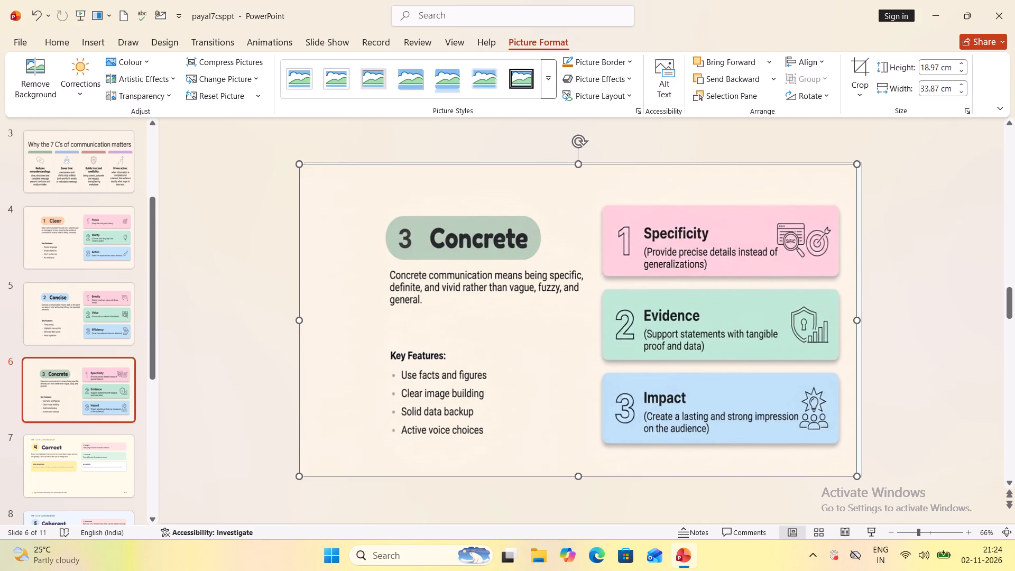
pyautogui.click(333, 280)
pyautogui.rightClick(335, 280)
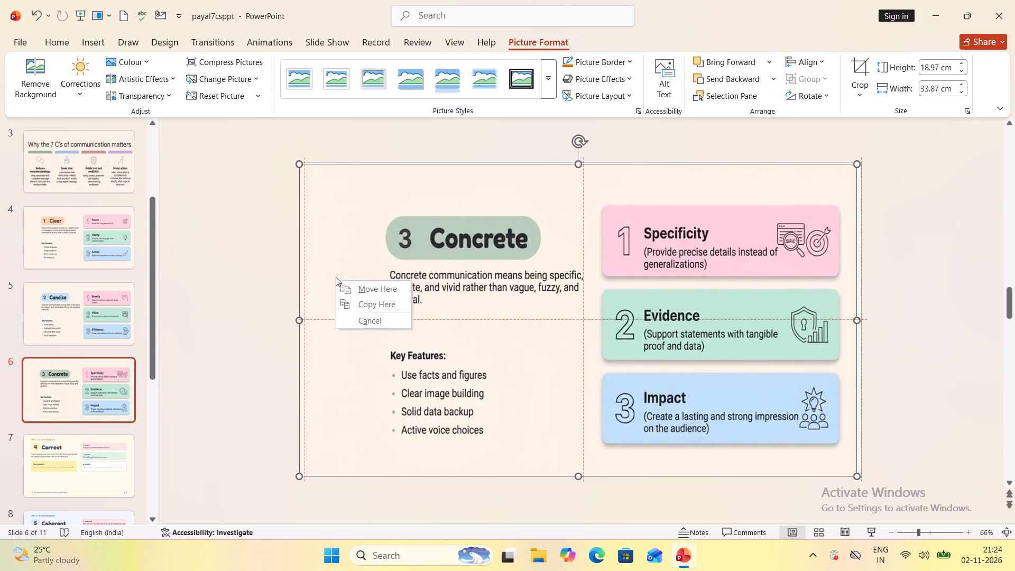
pyautogui.click(347, 285)
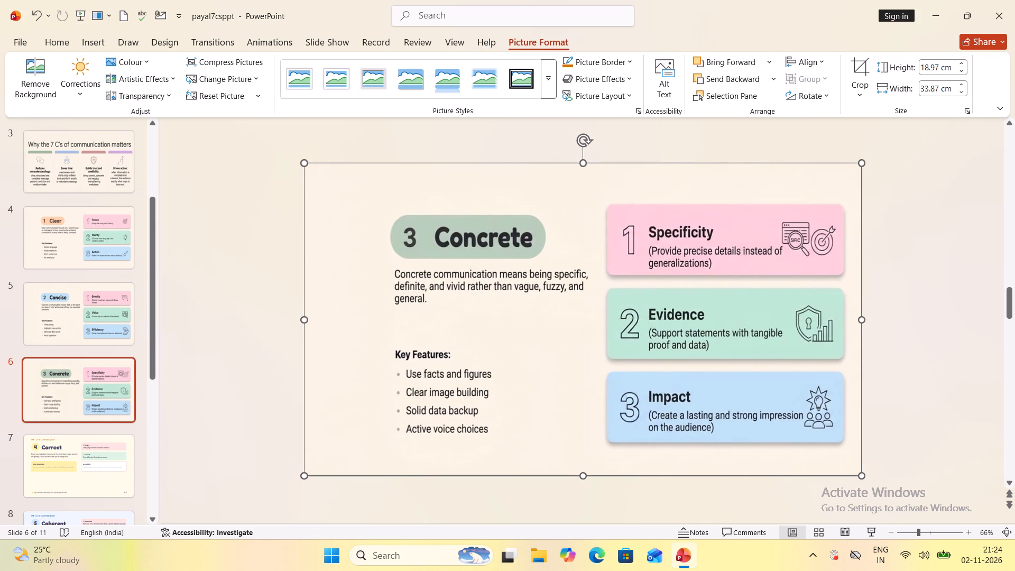
pyautogui.click(220, 303)
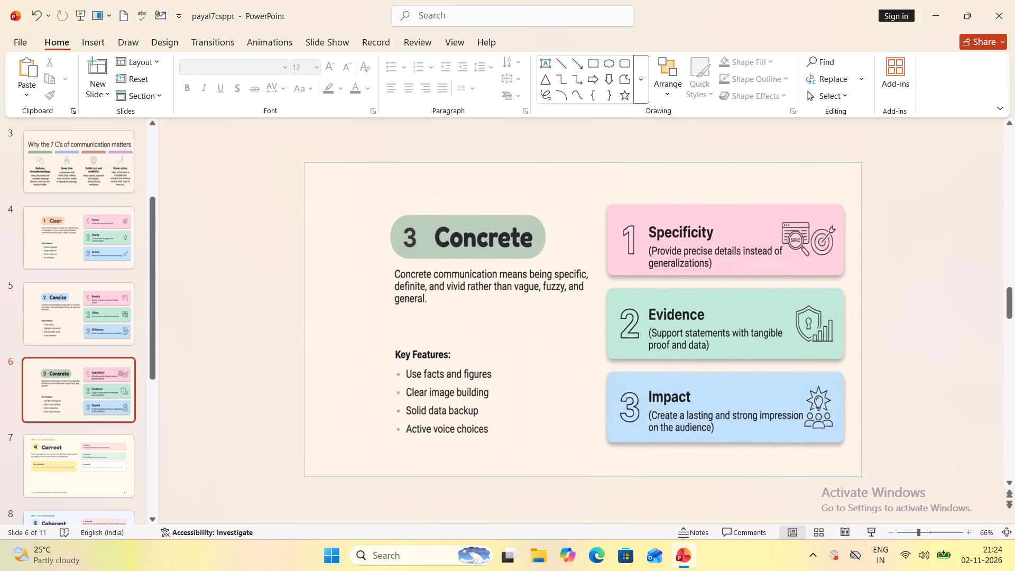
# Look through the slides from Correct to Courteous that still need pictures, and return to slide 7, Correct.
pyautogui.click(78, 449)
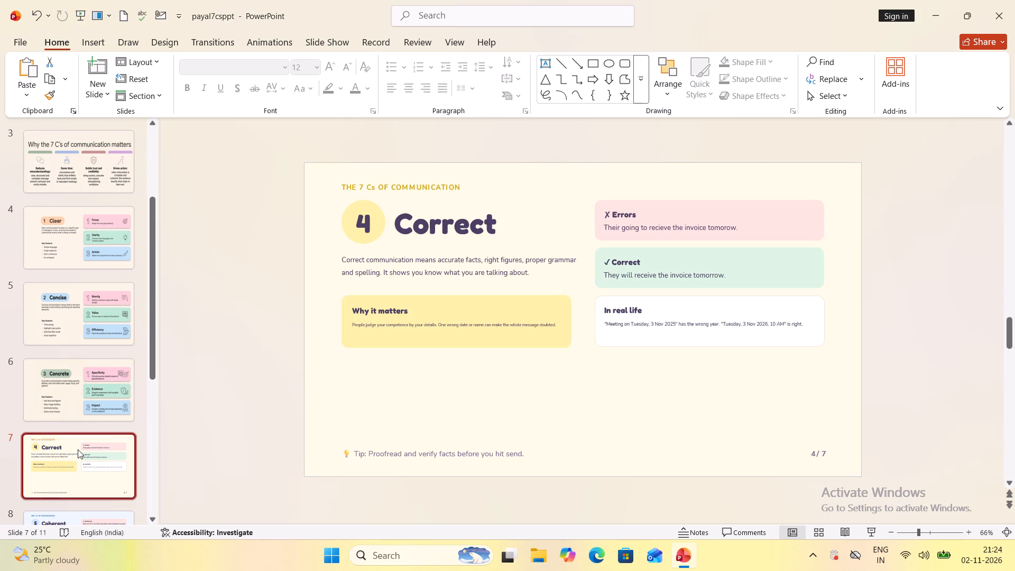
pyautogui.press('Down')
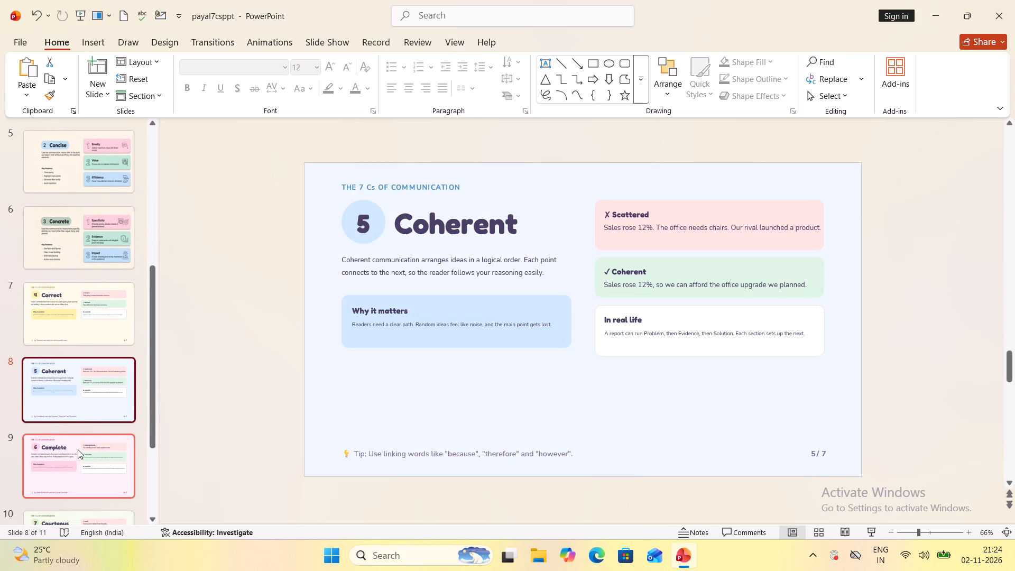
pyautogui.press('Down')
pyautogui.press('Down')
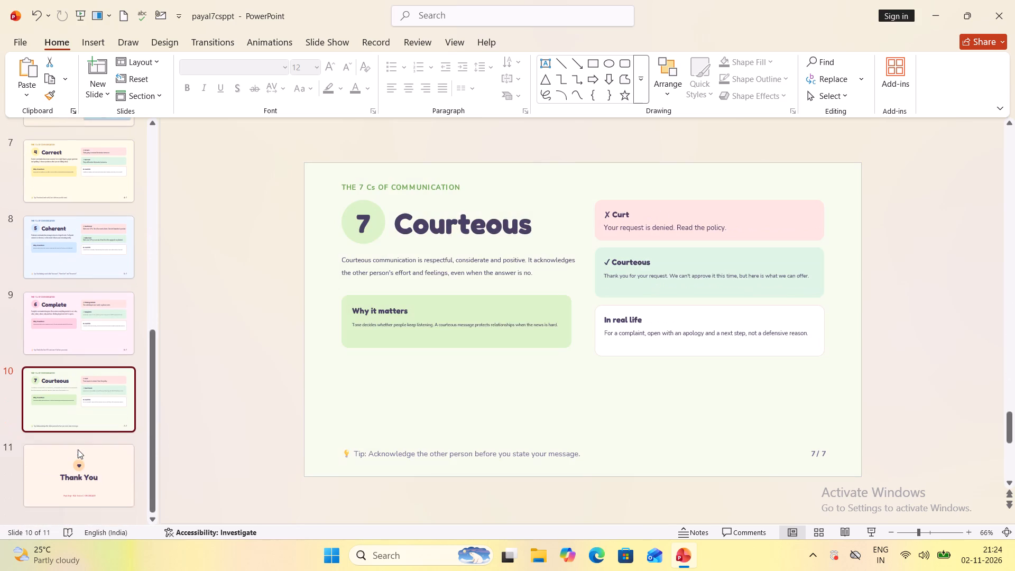
pyautogui.press('Up')
pyautogui.press('Up')
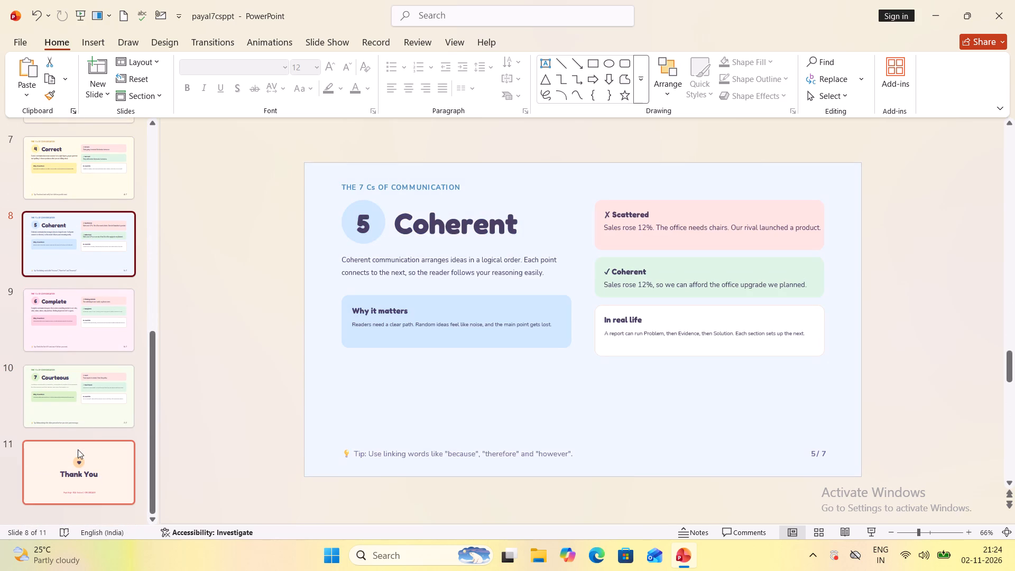
pyautogui.press('Up')
pyautogui.press('Down')
pyautogui.press('Up')
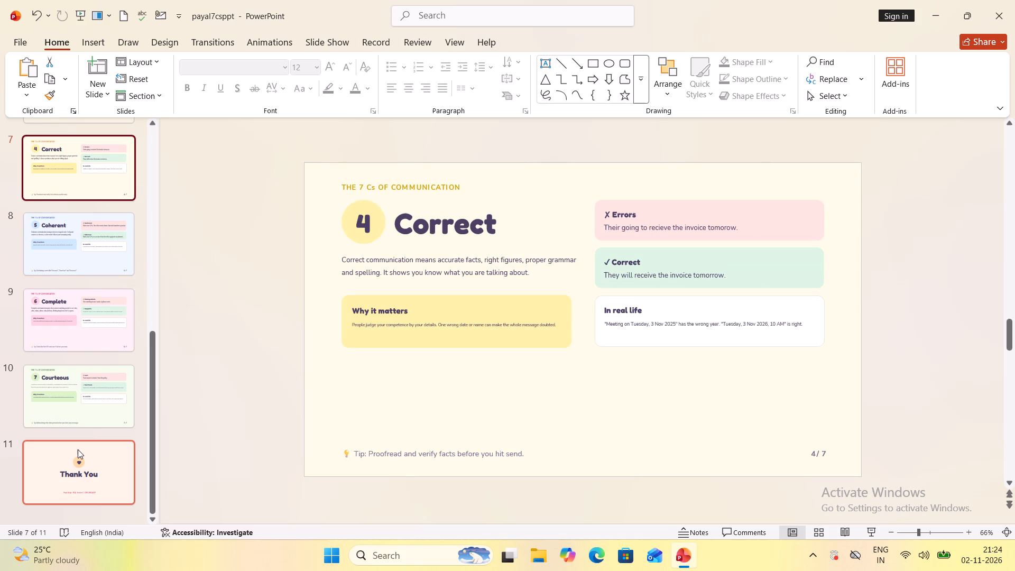
pyautogui.press('Up')
pyautogui.press('Down')
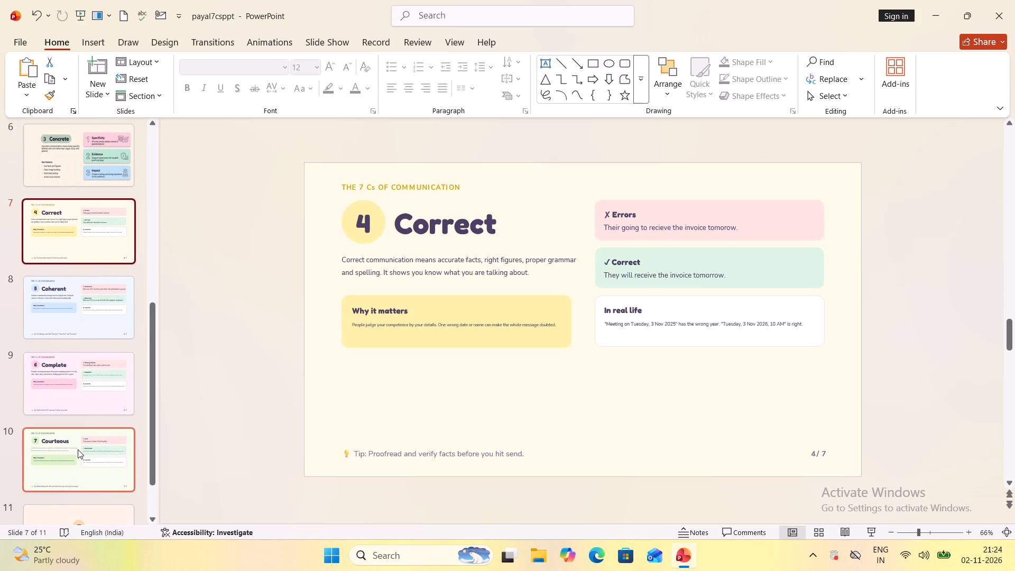
pyautogui.press('Up')
pyautogui.press('Down')
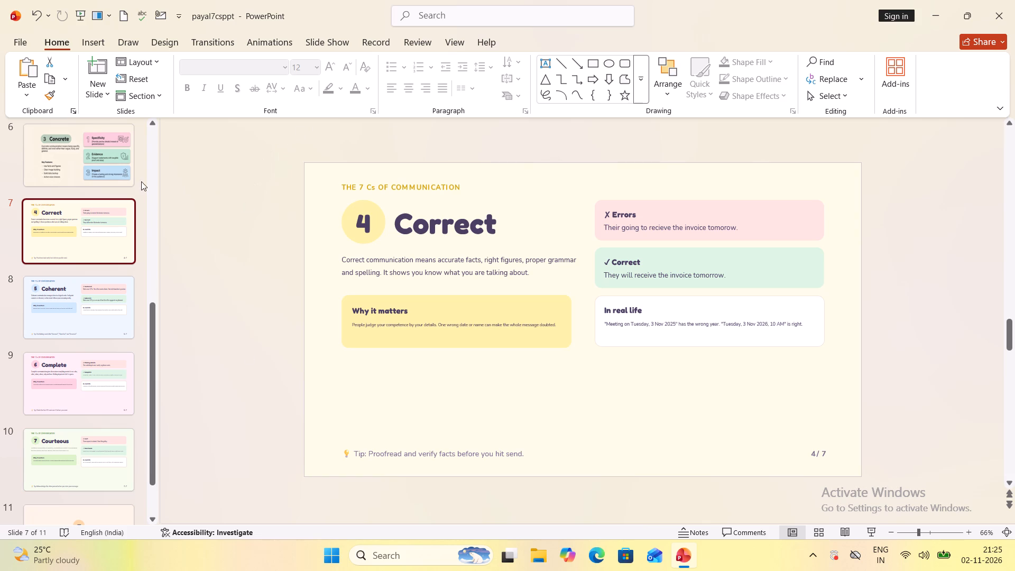
# View the recent picture file 5 from File Explorer, close it and return to the presentation.
pyautogui.click(540, 556)
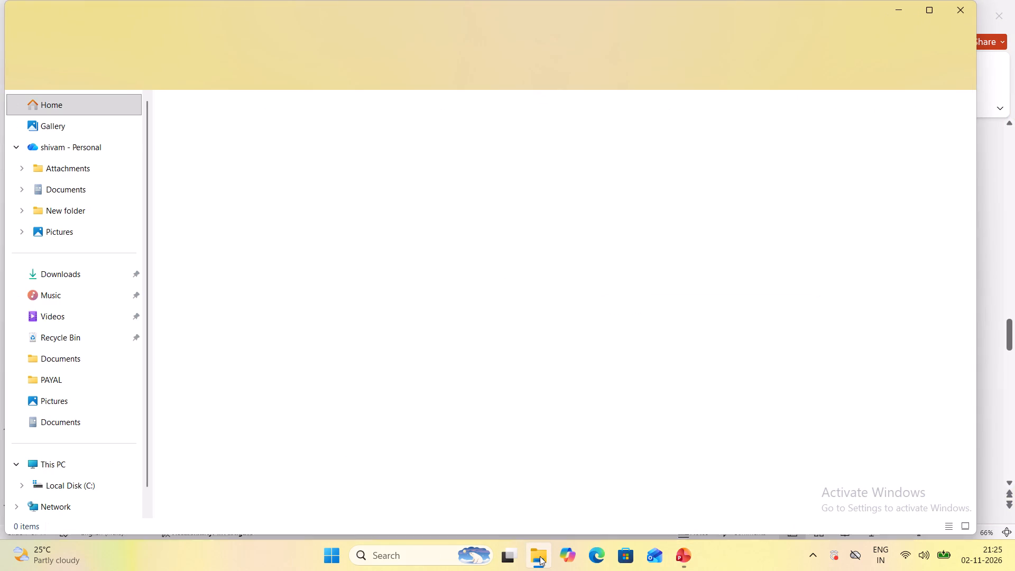
pyautogui.click(228, 284)
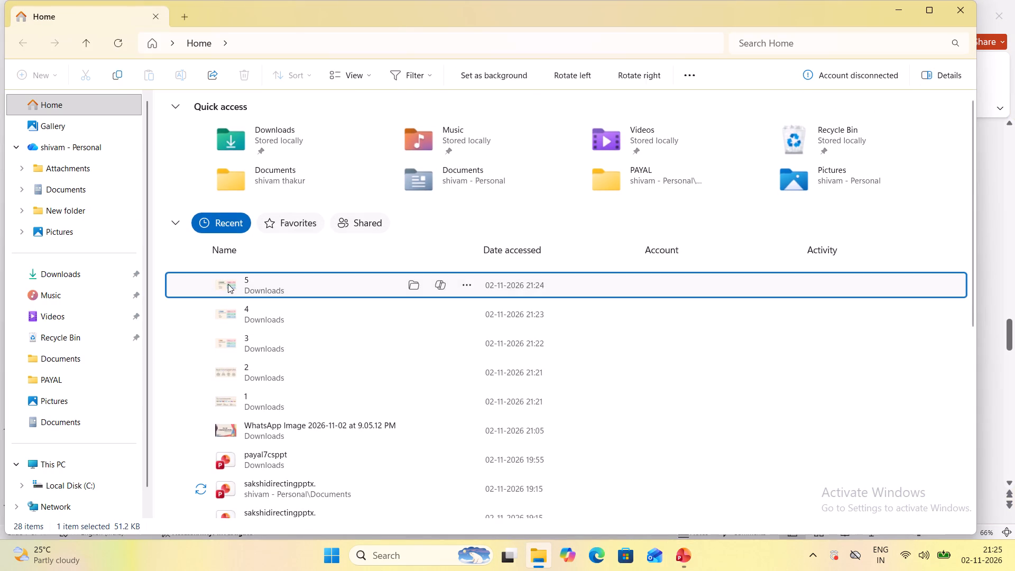
pyautogui.doubleClick(228, 284)
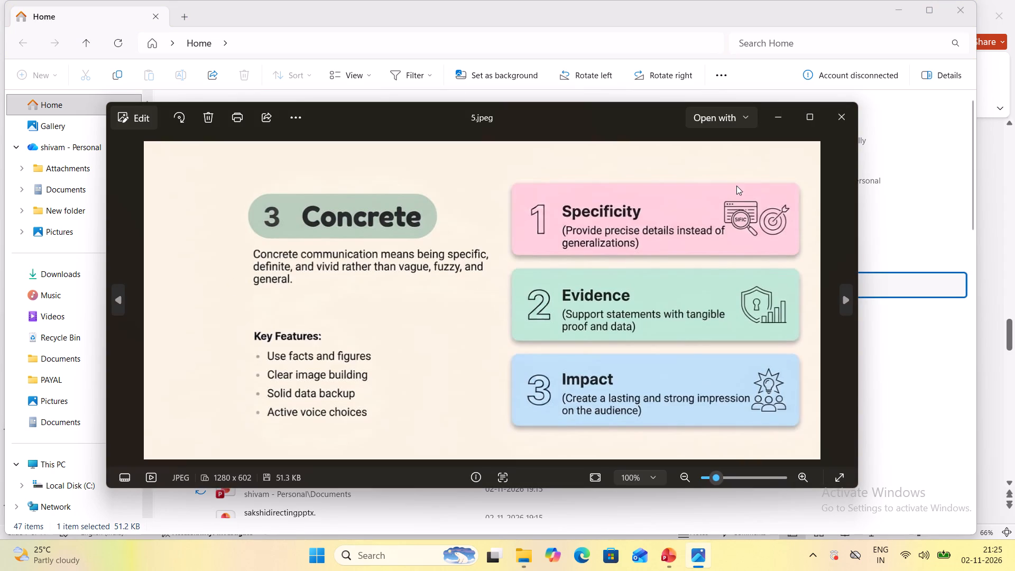
pyautogui.click(843, 110)
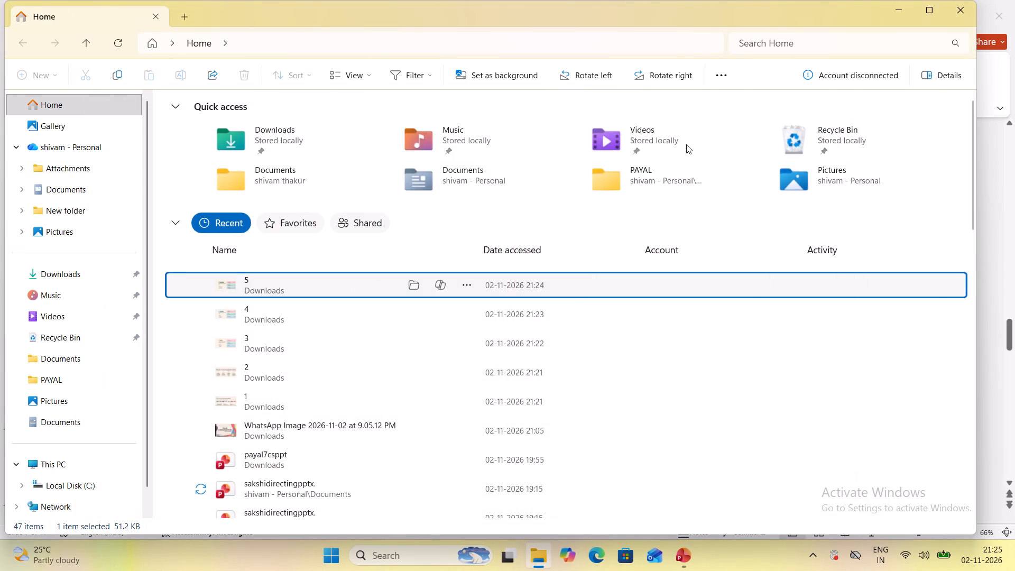
pyautogui.click(957, 20)
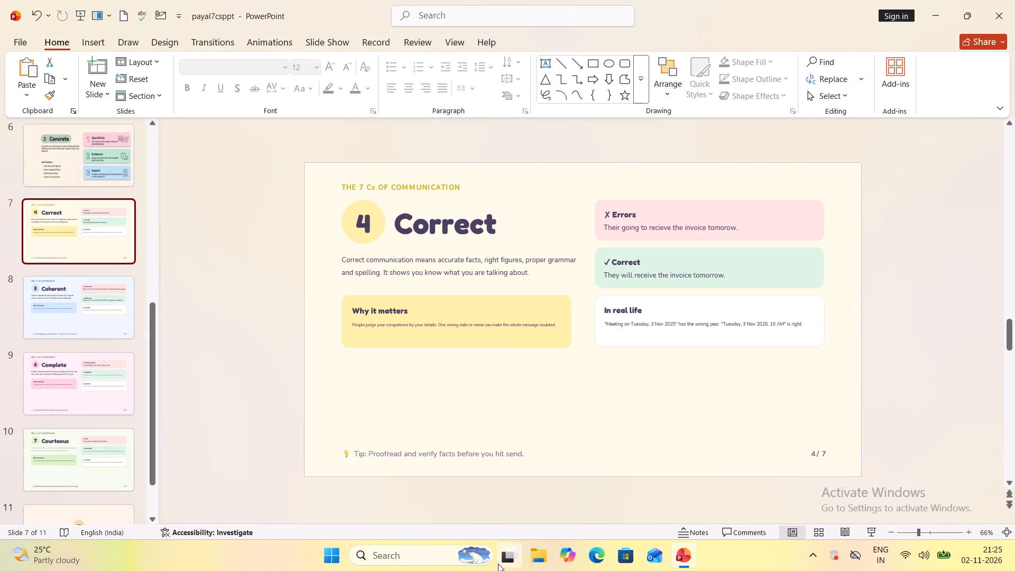
# Show the hidden system tray icons.
pyautogui.click(816, 552)
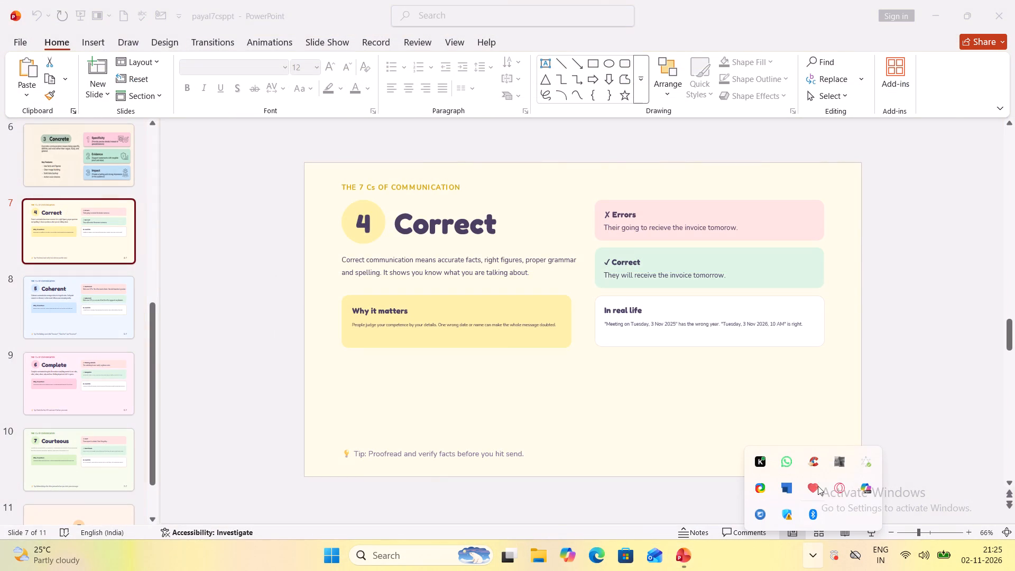
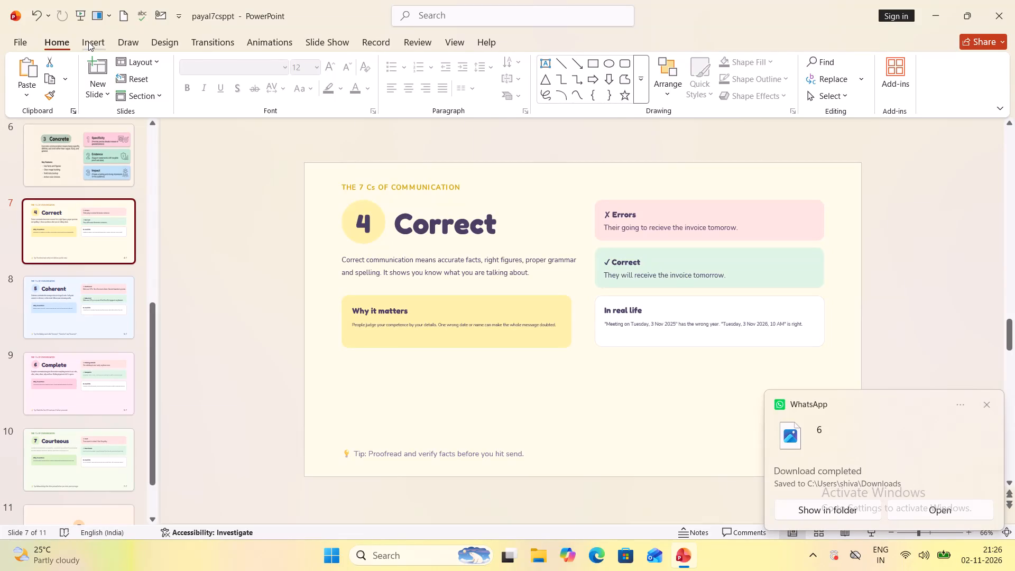
# Insert the picture file 6 from the Downloads folder onto slide 7, Correct.
pyautogui.click(88, 42)
pyautogui.click(98, 85)
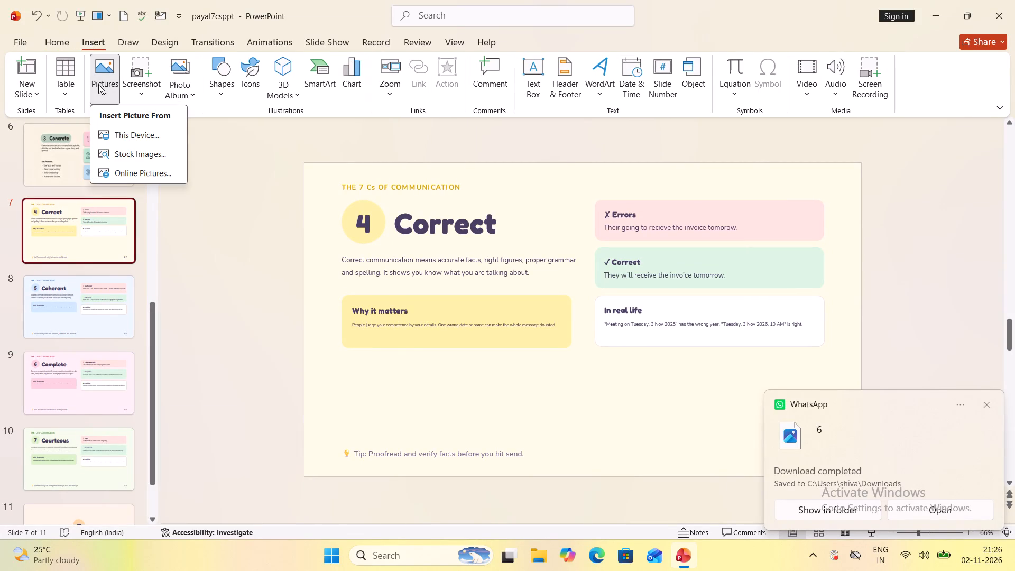
pyautogui.click(106, 138)
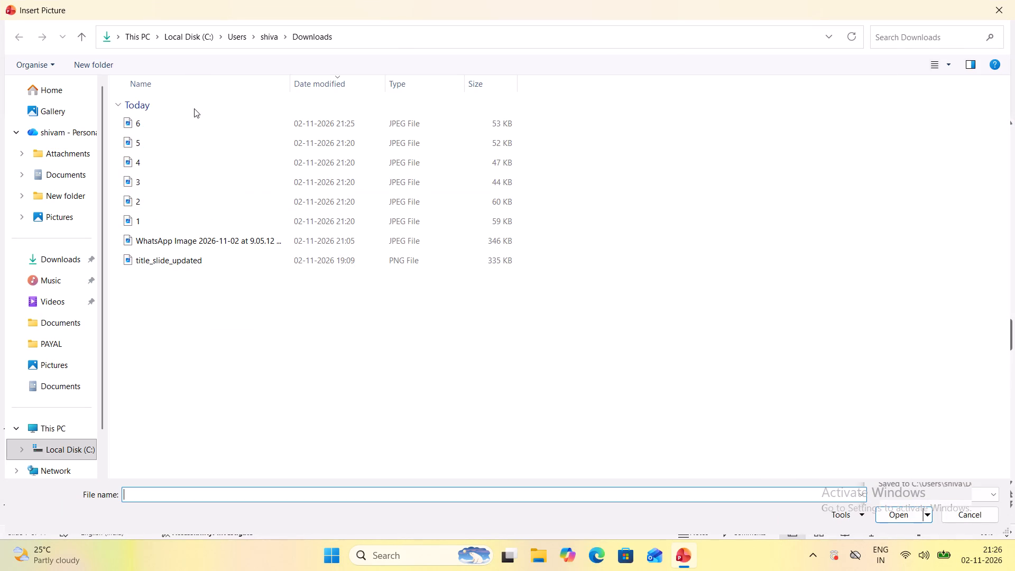
pyautogui.doubleClick(195, 119)
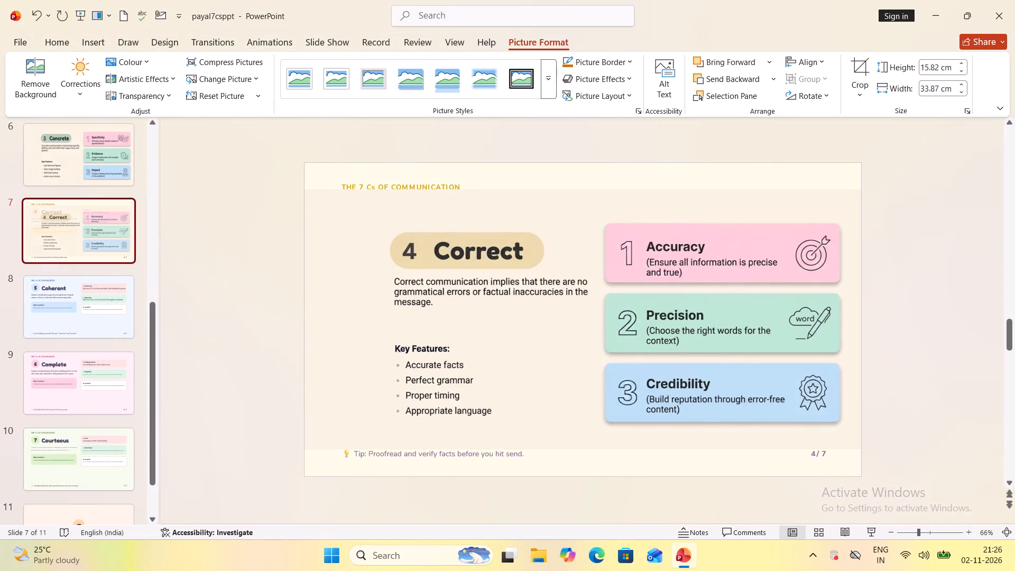
# Stretch the slide 7 picture vertically to the slide's top and bottom edges so it covers the whole slide, and deselect it.
pyautogui.click(388, 205)
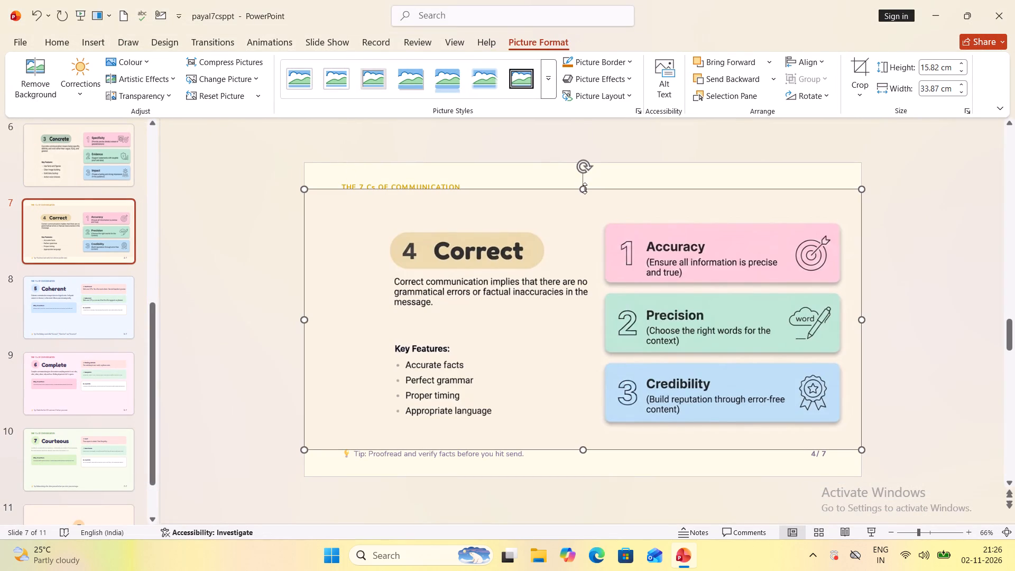
pyautogui.moveTo(582, 185); pyautogui.dragTo(583, 165, button='right')
pyautogui.moveTo(584, 448); pyautogui.dragTo(579, 476, button='right')
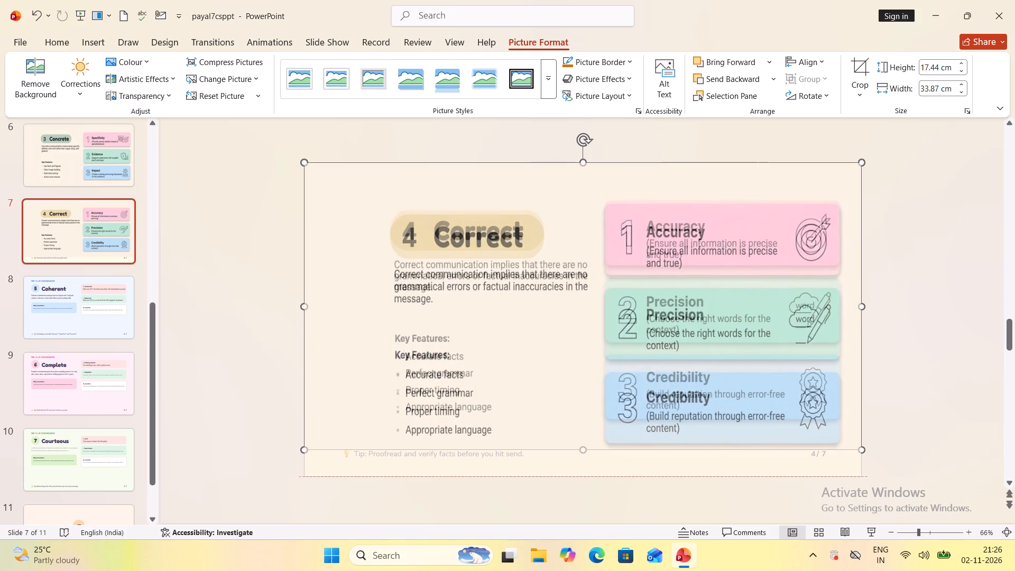
pyautogui.moveTo(579, 476); pyautogui.dragTo(579, 472, button='right')
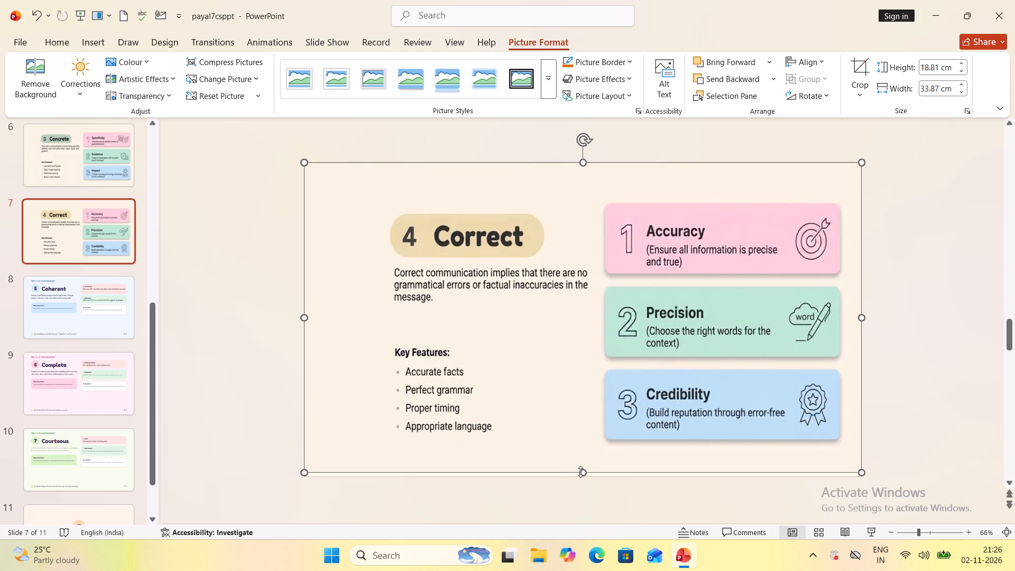
pyautogui.moveTo(582, 468); pyautogui.dragTo(582, 473, button='right')
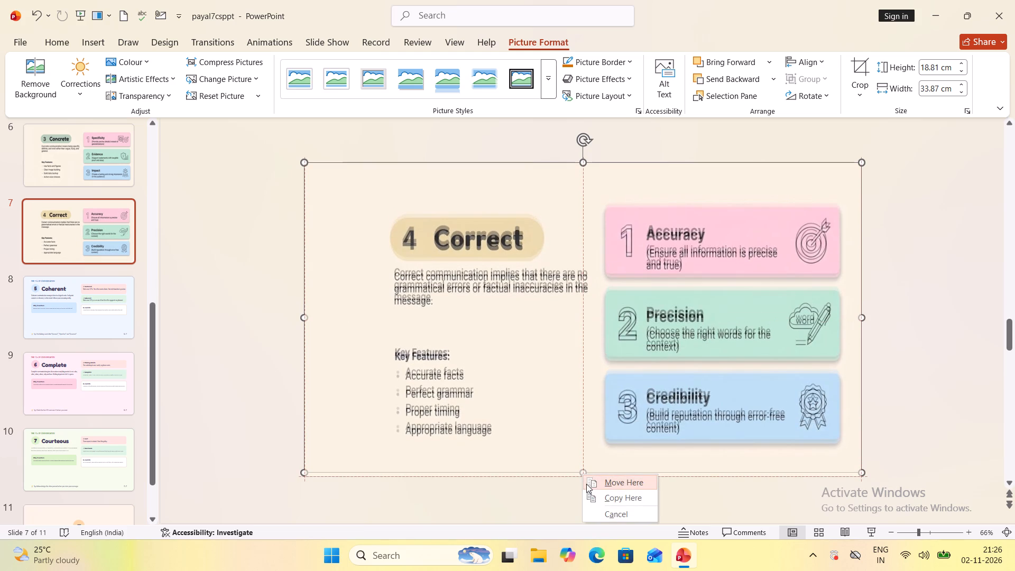
pyautogui.click(561, 493)
pyautogui.click(570, 438)
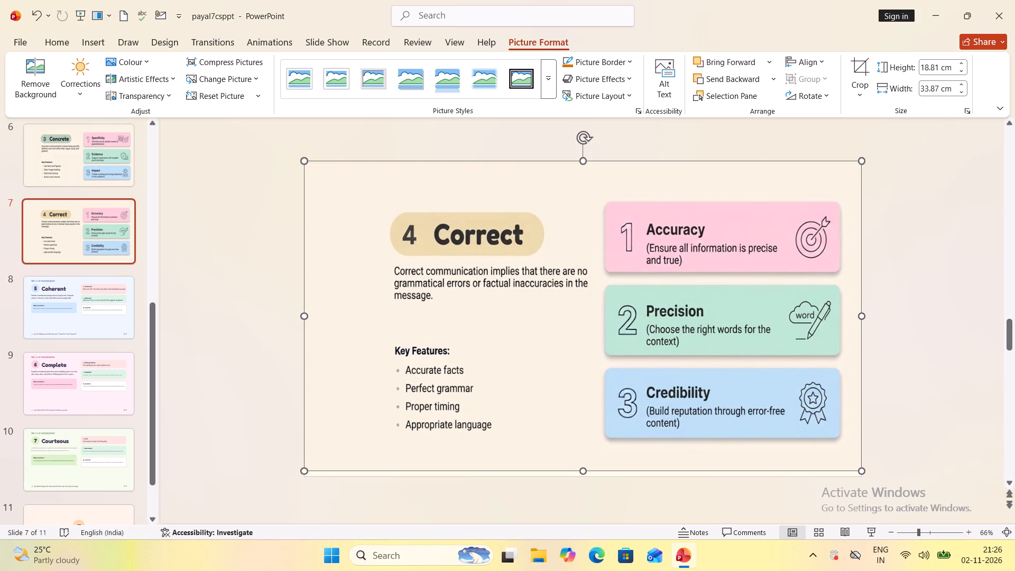
pyautogui.rightClick(582, 468)
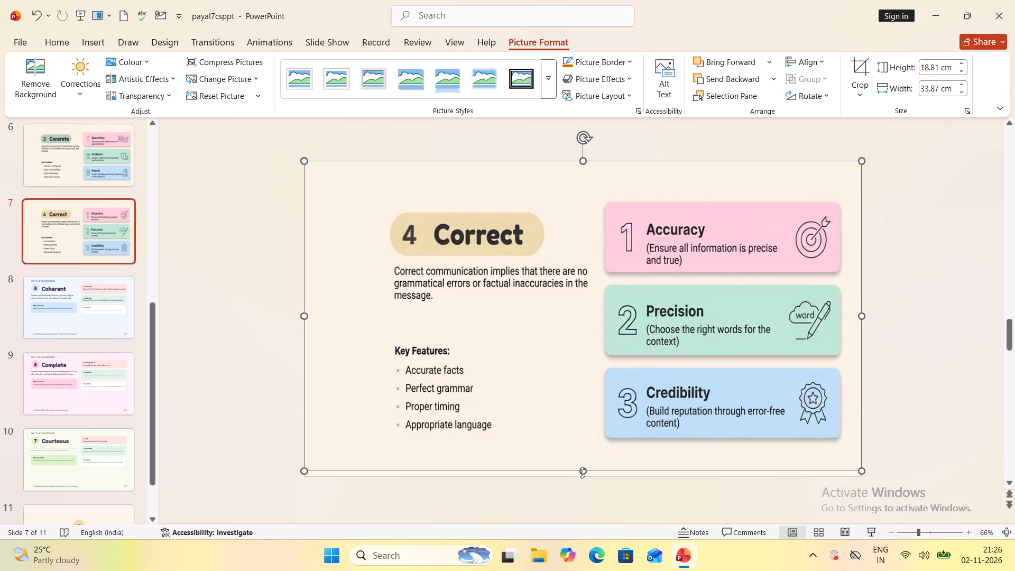
pyautogui.rightClick(582, 473)
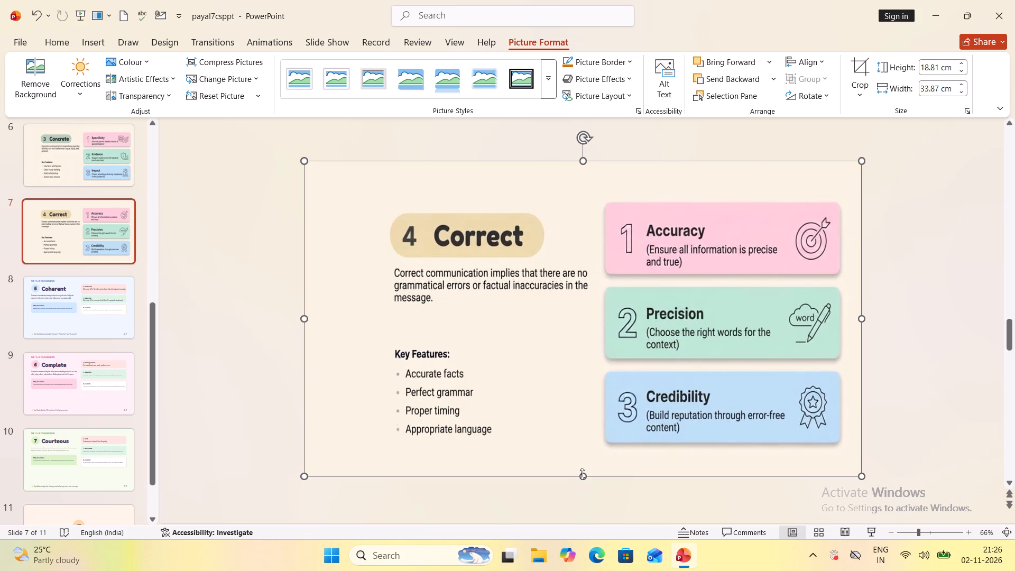
pyautogui.click(592, 506)
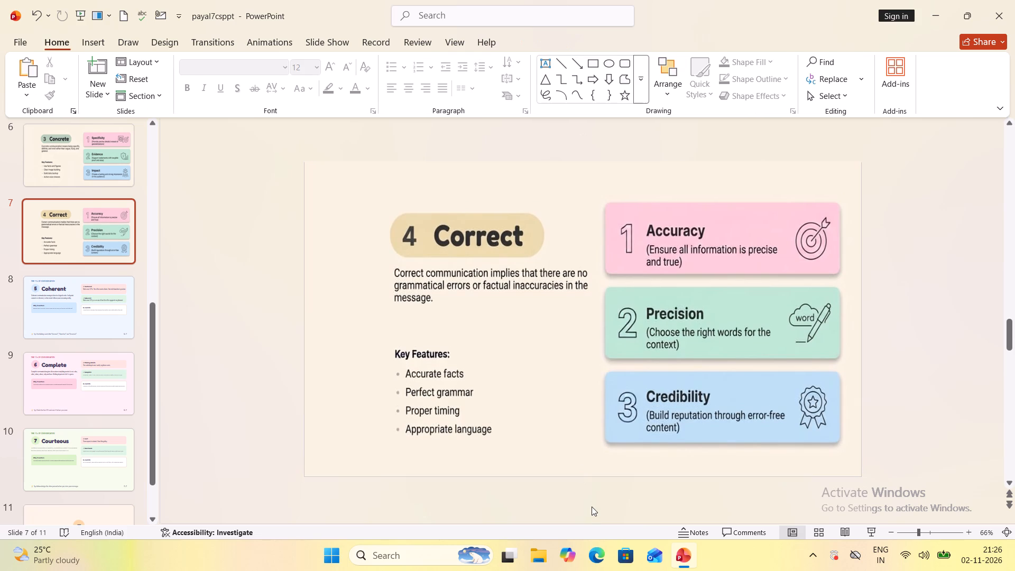
# Move on to slide 8, Coherent, which still needs its picture.
pyautogui.press('Down')
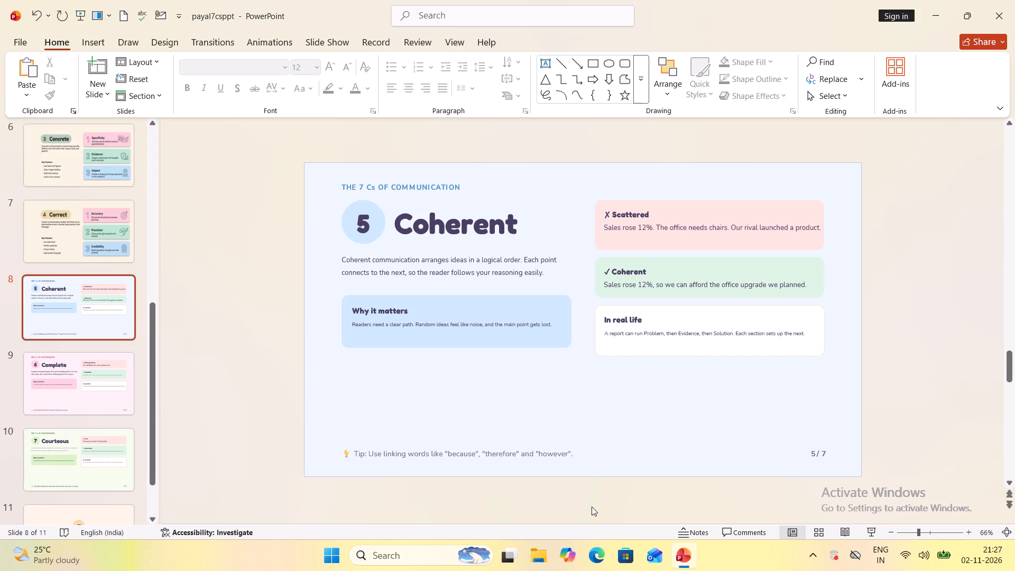
pyautogui.press('Down')
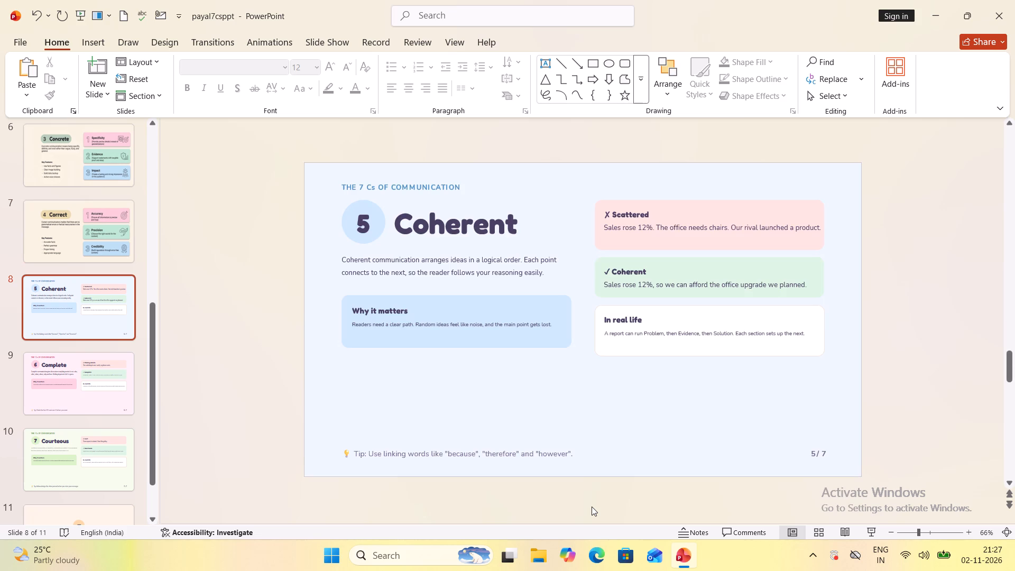
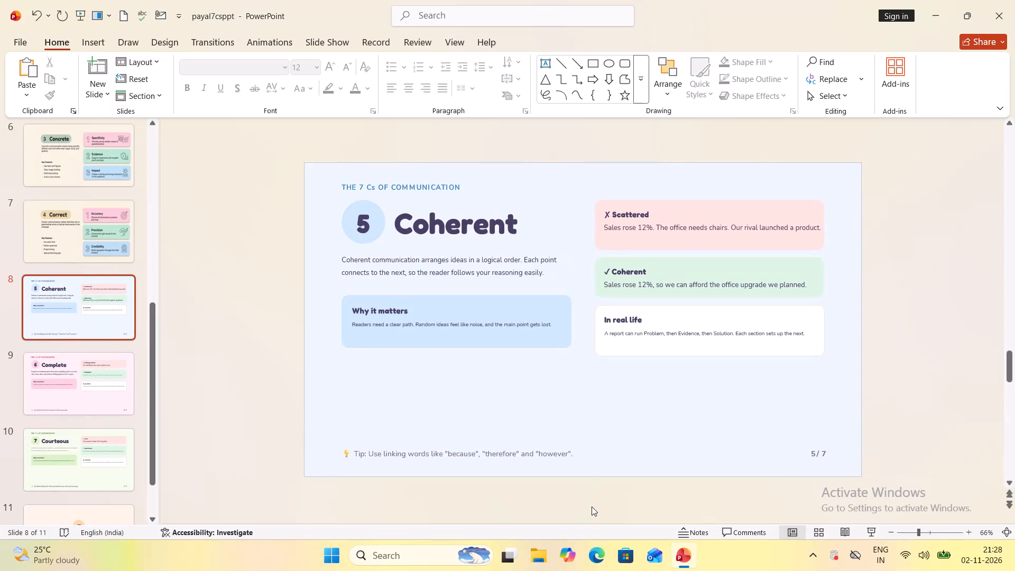
# Look through the slides following Coherent: slide 9, Complete, and slide 10, Courteous.
pyautogui.press('Down')
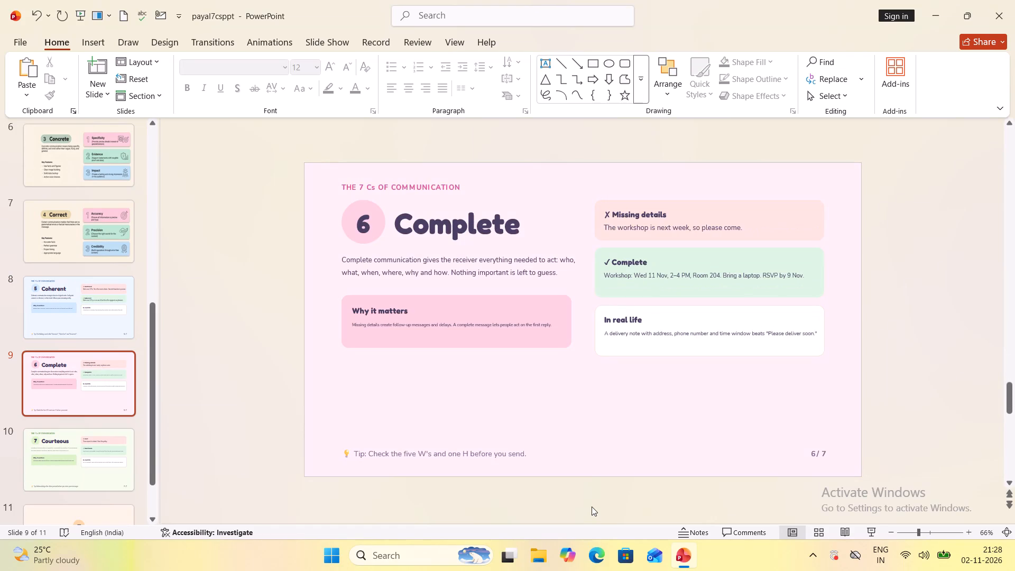
pyautogui.press('Down')
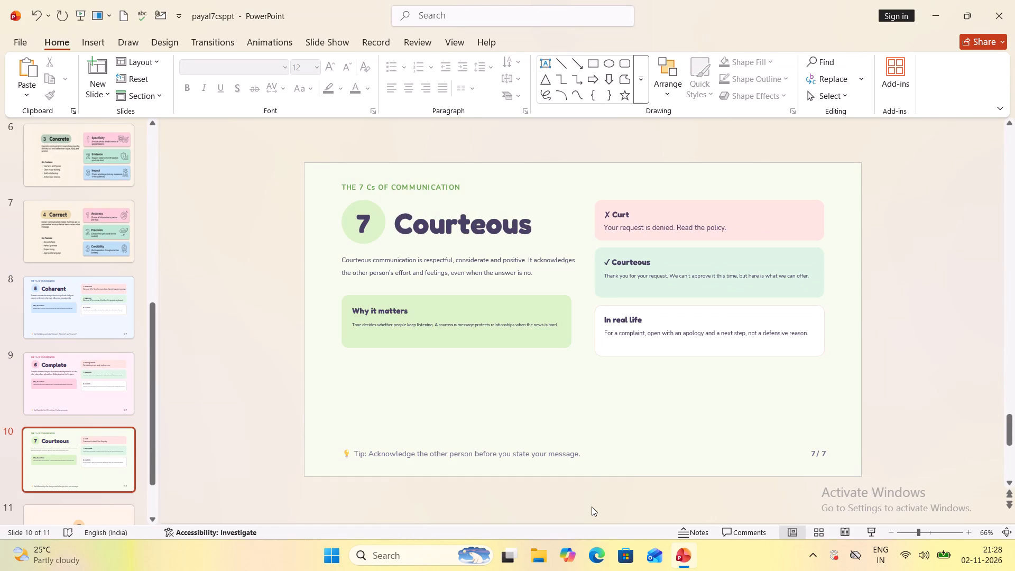
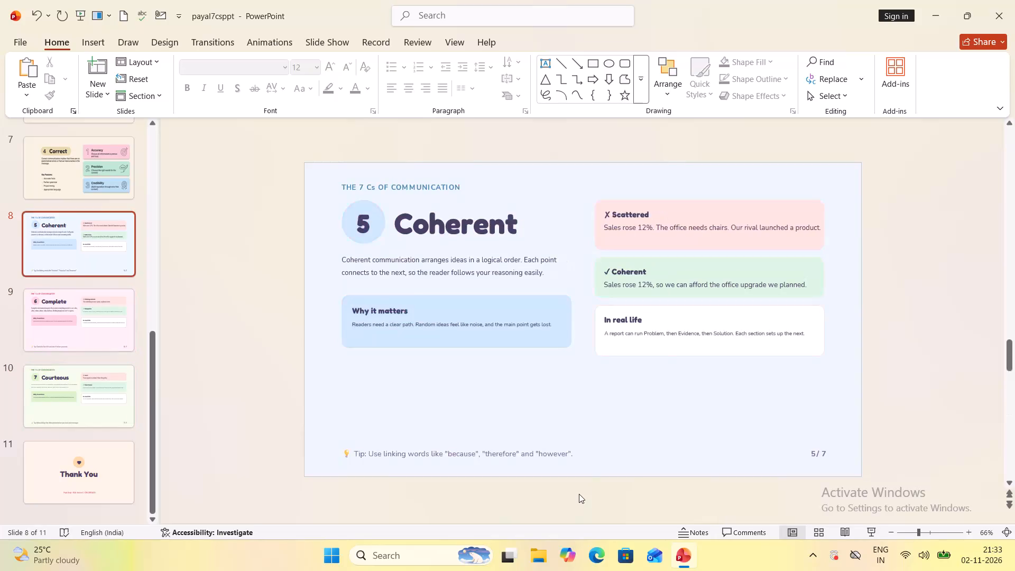
# Compare the picture-covered slides, Clear through Correct, with the Coherent, Complete and Courteous slides that follow them.
pyautogui.press('Up')
pyautogui.press('Up')
pyautogui.press('Up')
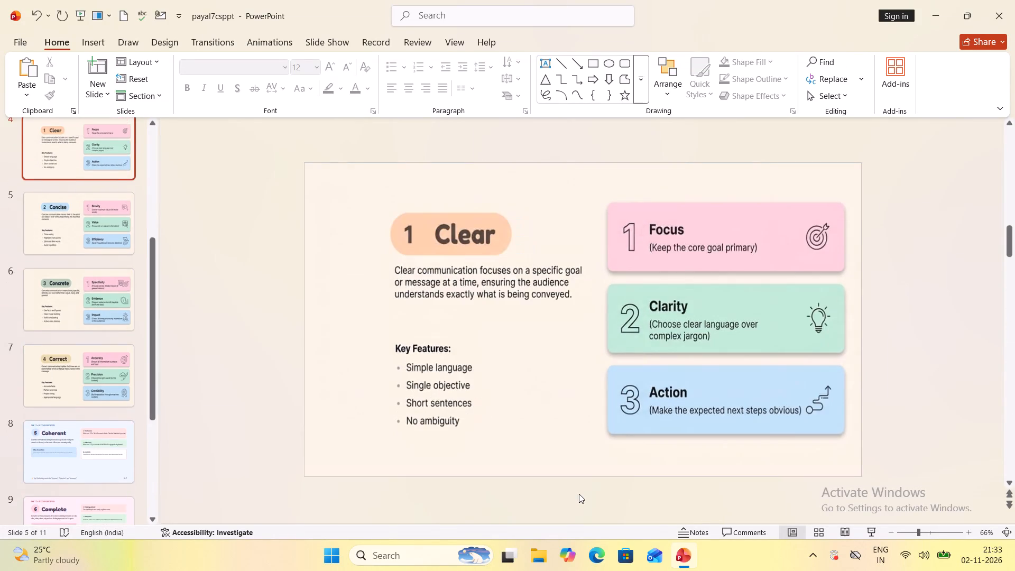
pyautogui.press('Up')
pyautogui.press('Up')
pyautogui.press('Down')
pyautogui.press('Down')
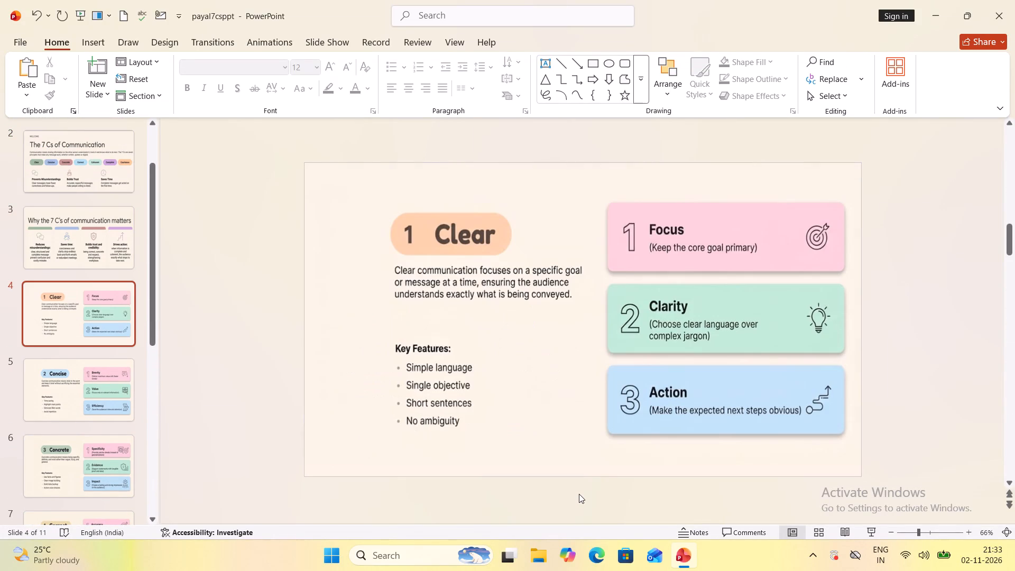
pyautogui.press('Down')
pyautogui.press('Down')
pyautogui.press('Down')
pyautogui.press('Down')
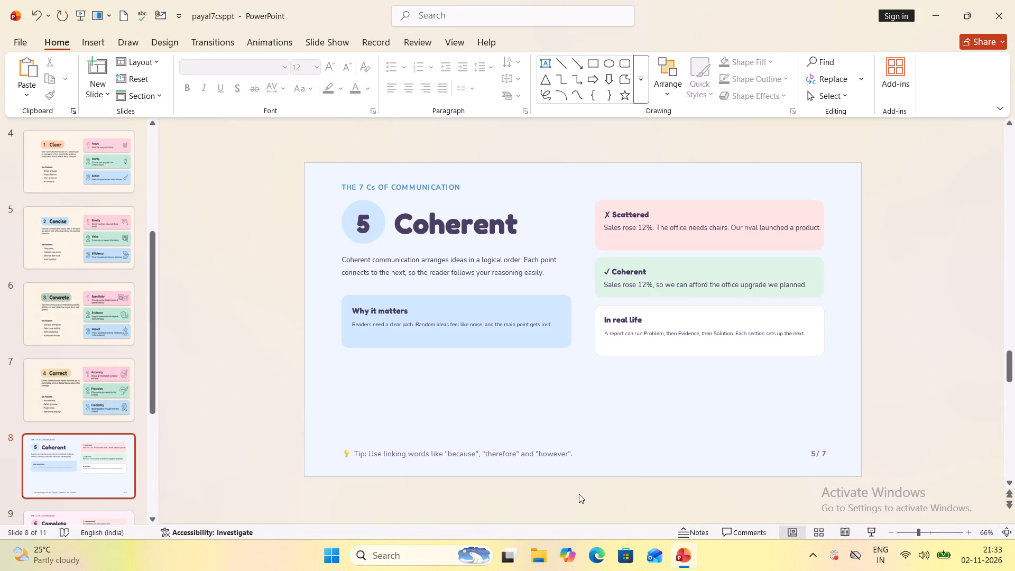
pyautogui.press('Down')
pyautogui.press('Down')
pyautogui.press('Up')
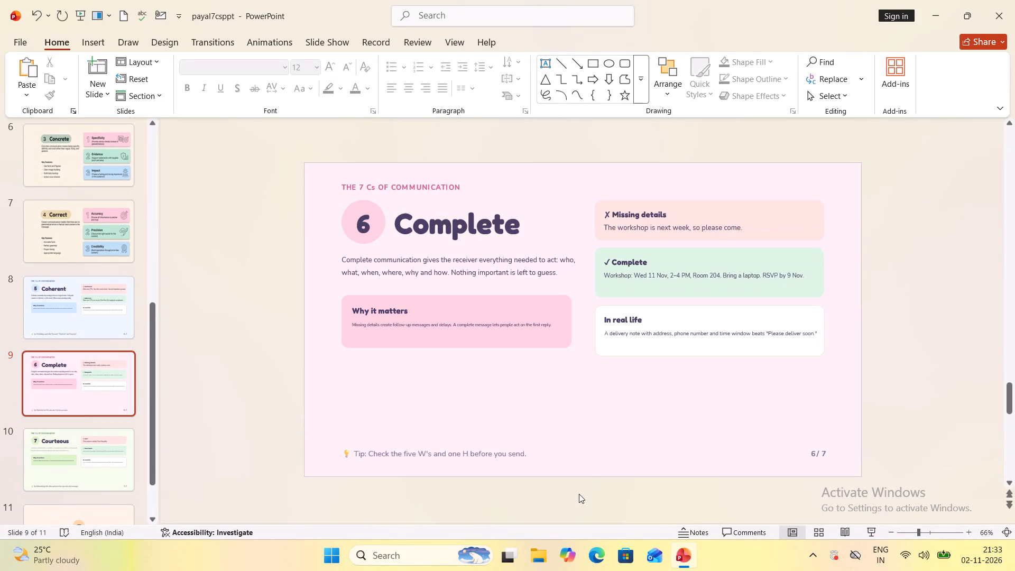
pyautogui.press('Up')
pyautogui.press('Up')
pyautogui.press('Down')
pyautogui.press('Down')
pyautogui.press('Down')
pyautogui.press('Down')
pyautogui.press('Down')
# Return to the title slide and review the whole deck in order through to the closing Thank You slide.
pyautogui.press('Up')
pyautogui.press('Up')
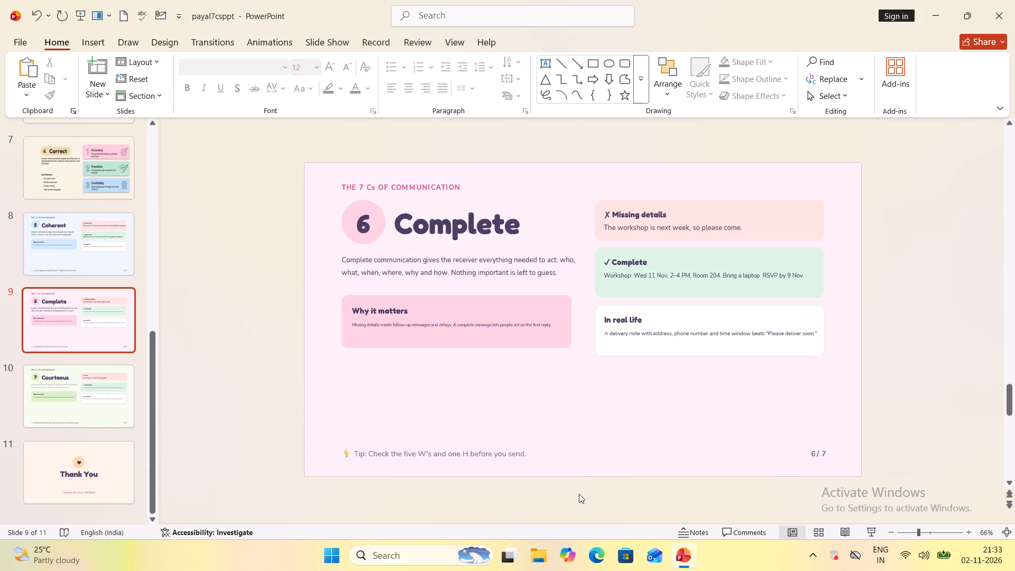
pyautogui.press('Up')
pyautogui.press('Up')
pyautogui.press('Up')
pyautogui.press('Up')
pyautogui.press('Up')
pyautogui.press('Up')
pyautogui.press('Up')
pyautogui.press('Up')
pyautogui.press('Up')
pyautogui.press('Up')
pyautogui.press('Up')
pyautogui.press('Up')
pyautogui.press('Up')
pyautogui.press('Up')
pyautogui.press('Up')
pyautogui.press('Up')
pyautogui.press('Up')
pyautogui.press('Up')
pyautogui.press('Up')
pyautogui.press('Up')
pyautogui.press('Up')
pyautogui.press('Up')
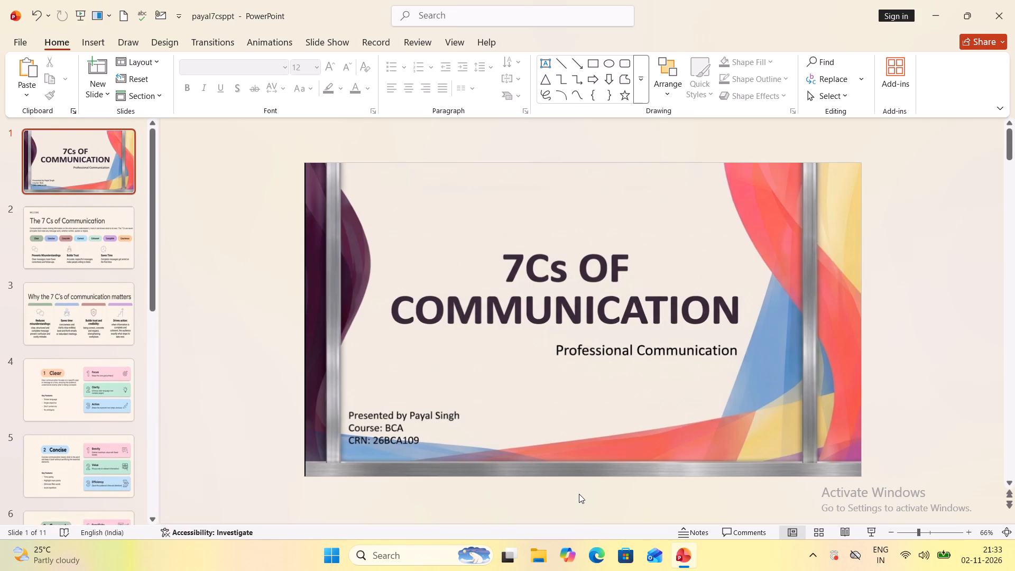
pyautogui.press('Down')
pyautogui.press('Down')
pyautogui.press('Down')
pyautogui.press('Down')
pyautogui.press('Down')
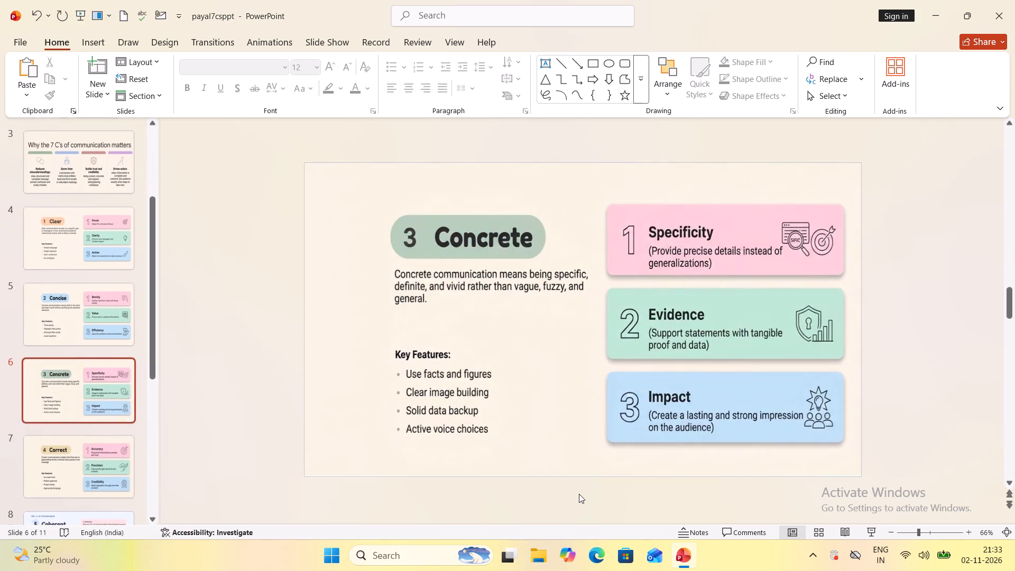
pyautogui.press('Down')
pyautogui.press('Down')
pyautogui.press('Down')
pyautogui.press('Down')
pyautogui.press('Down')
pyautogui.press('Down')
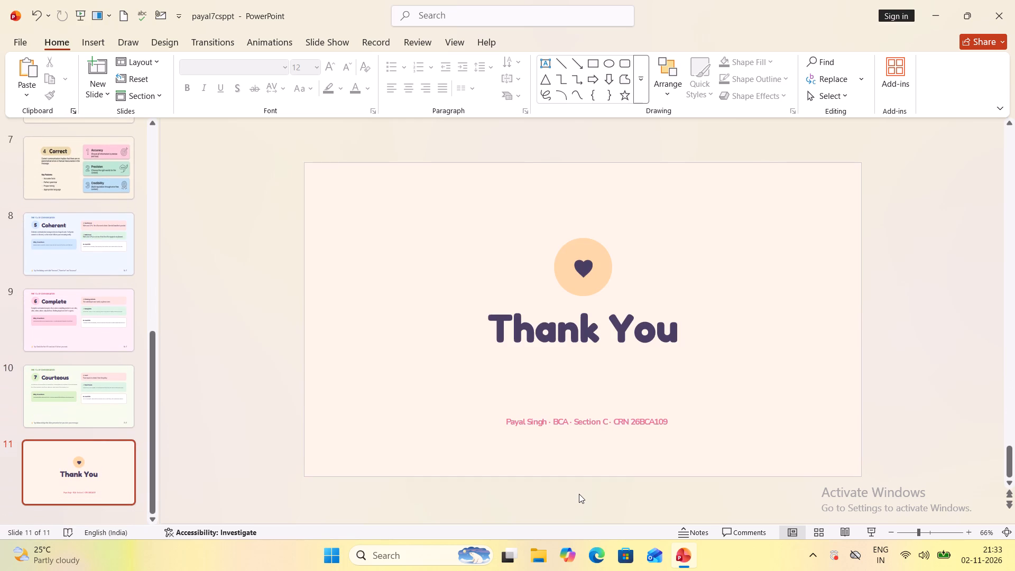
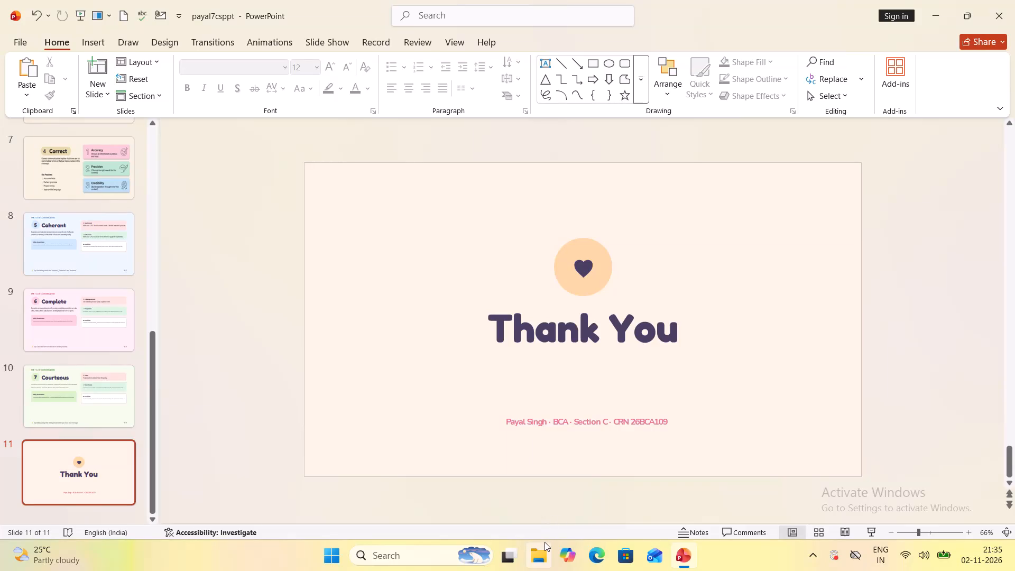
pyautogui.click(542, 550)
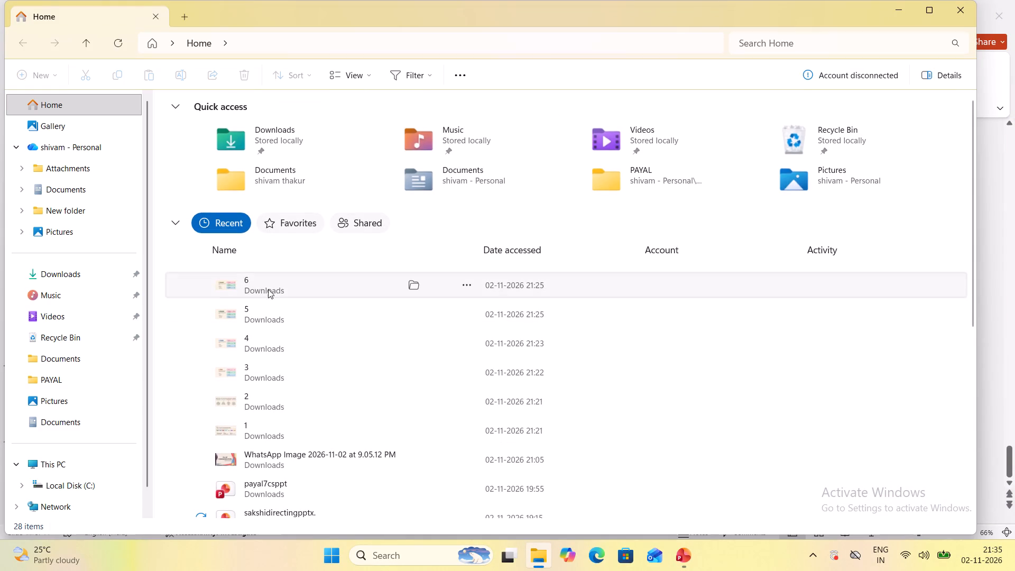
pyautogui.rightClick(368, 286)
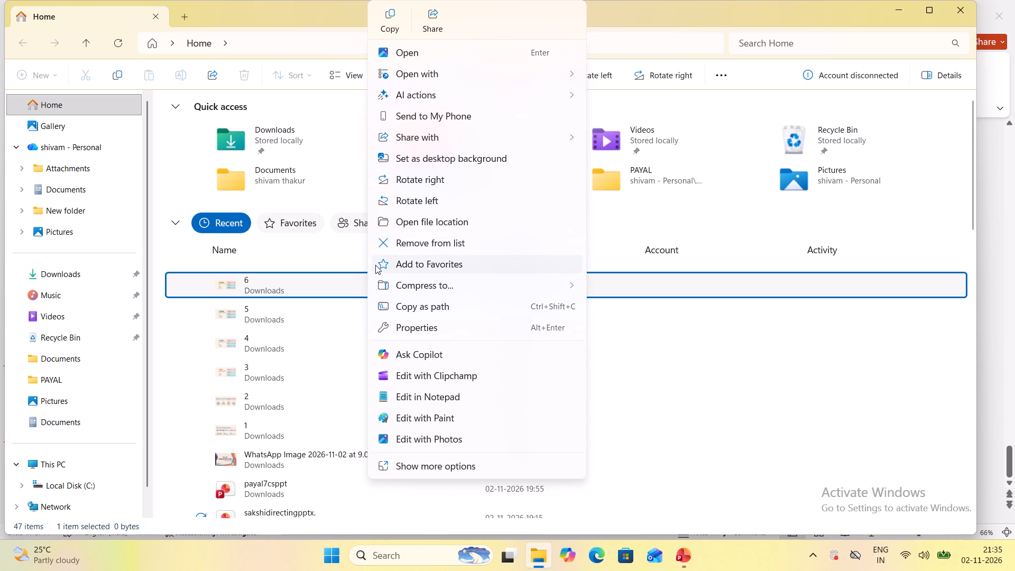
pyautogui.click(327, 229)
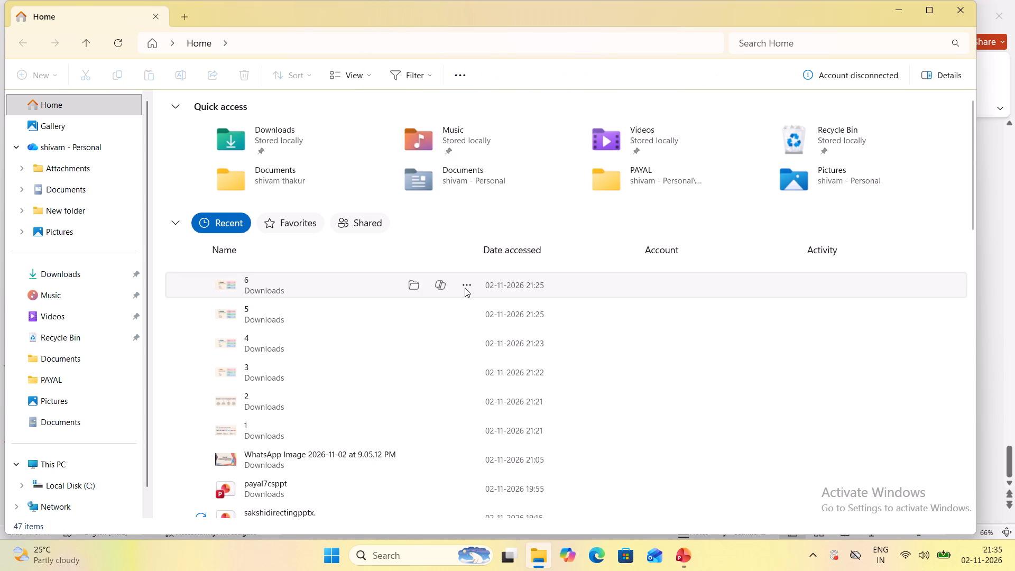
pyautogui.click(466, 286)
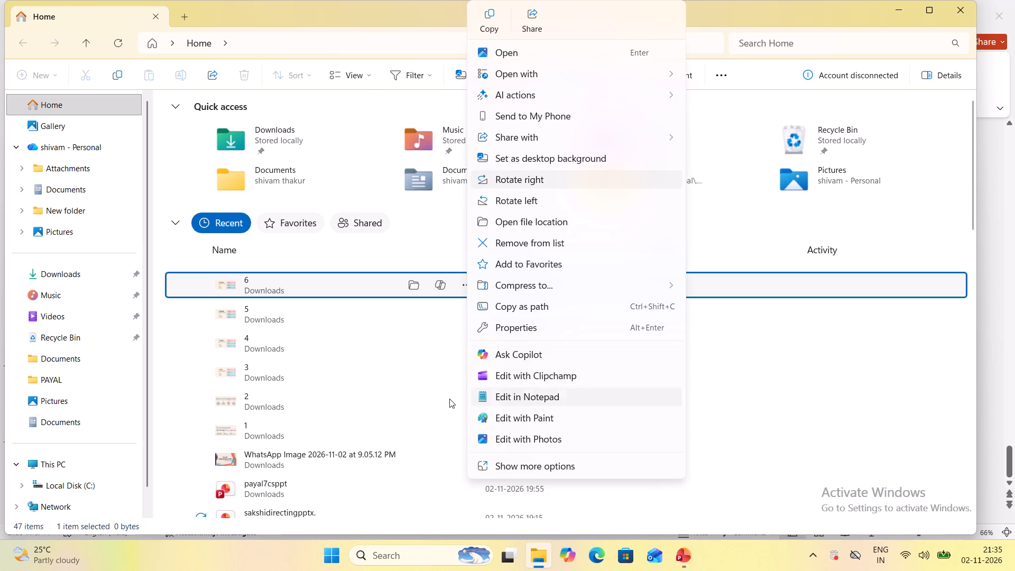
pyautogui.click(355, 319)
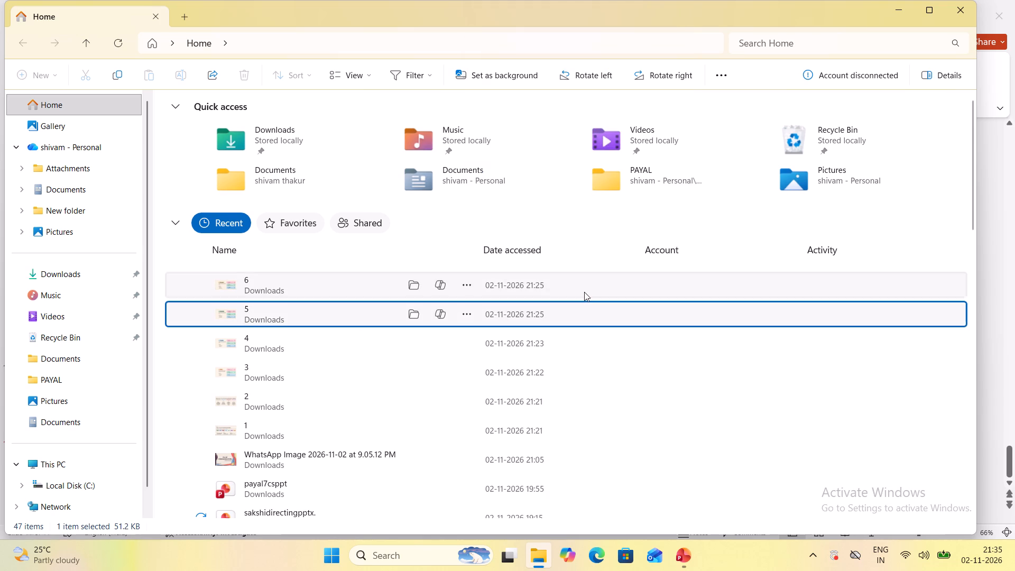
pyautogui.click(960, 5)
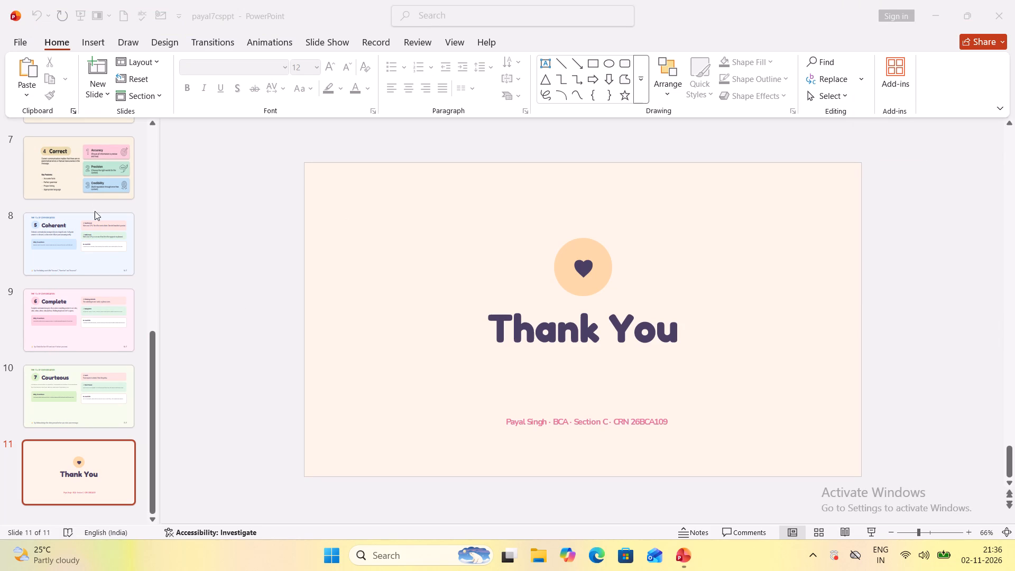
# Go back from the closing slide to review the Correct slide and the Coherent slide after it.
pyautogui.press('Up')
pyautogui.press('Up')
pyautogui.press('Up')
pyautogui.click(52, 137)
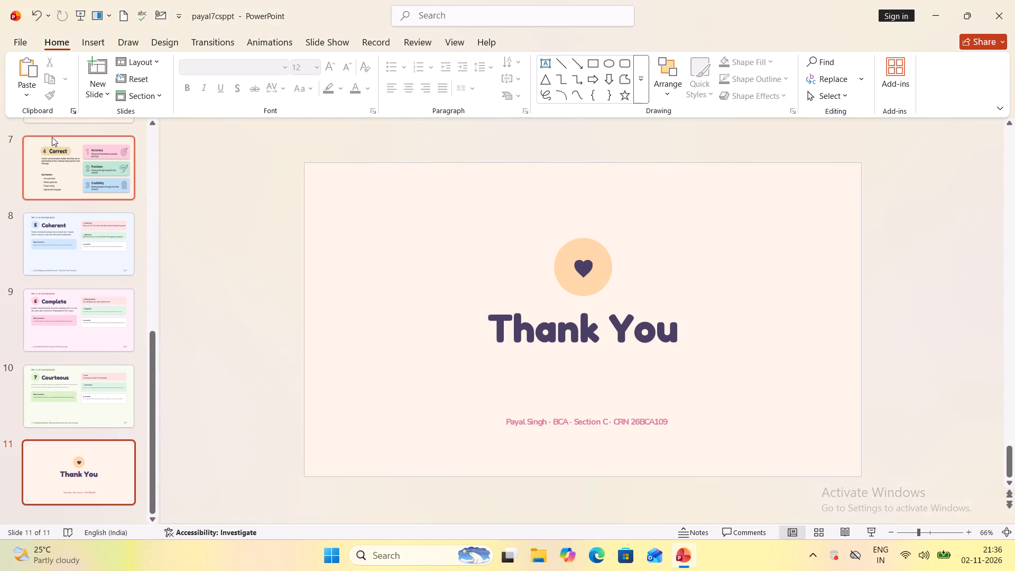
pyautogui.click(56, 163)
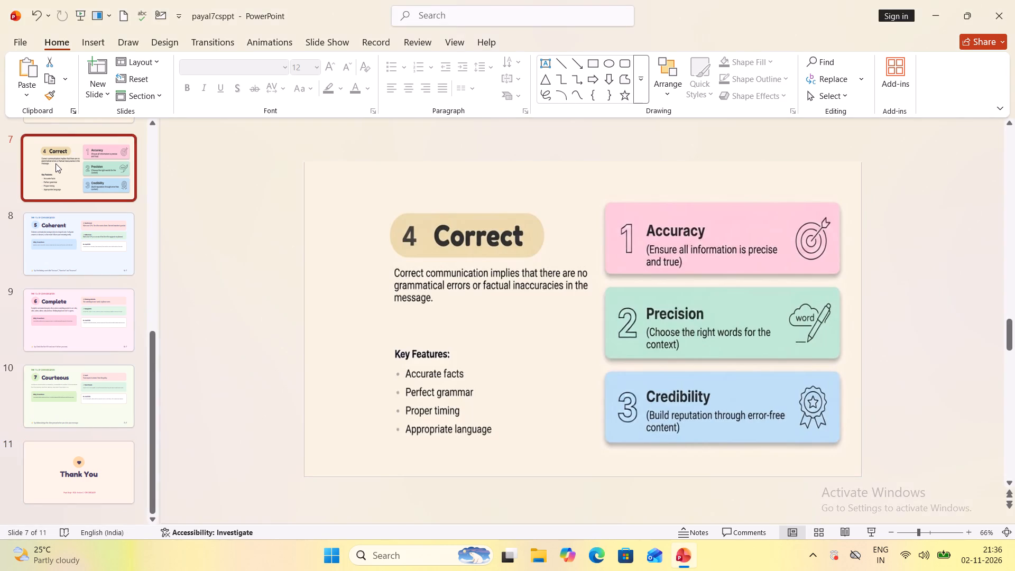
pyautogui.click(56, 233)
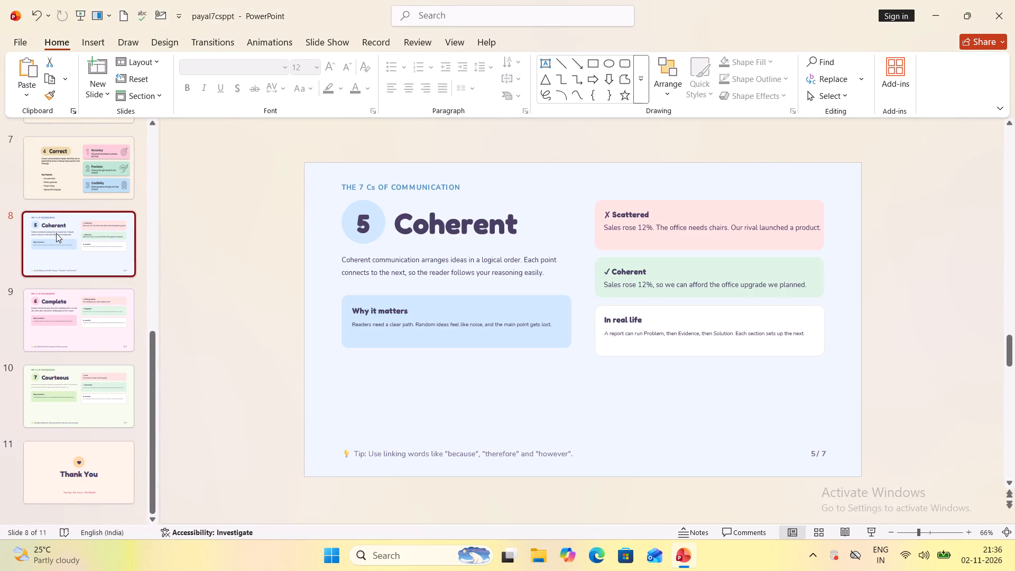
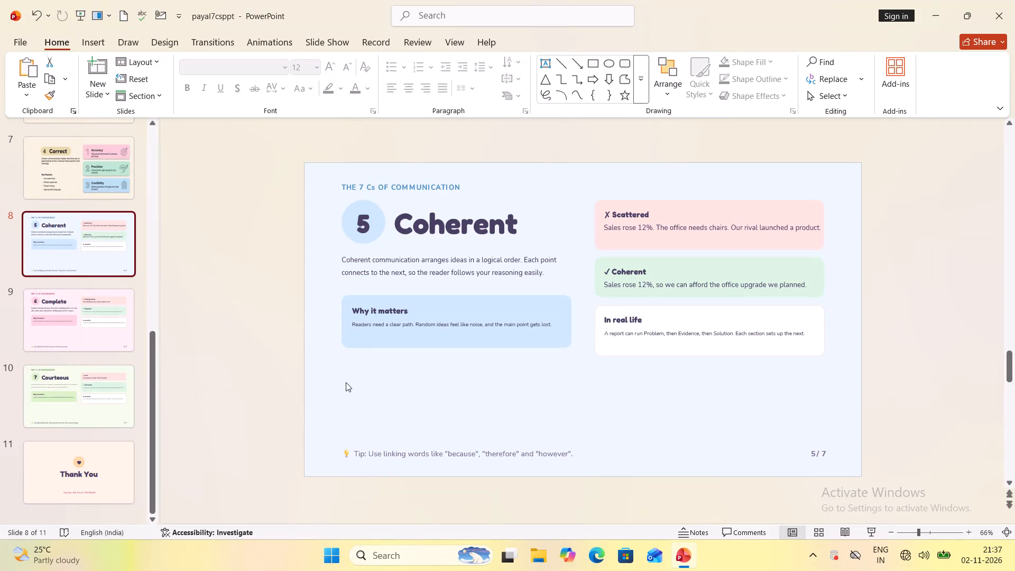
# Show the hidden background app icons in the Windows system tray.
pyautogui.click(813, 553)
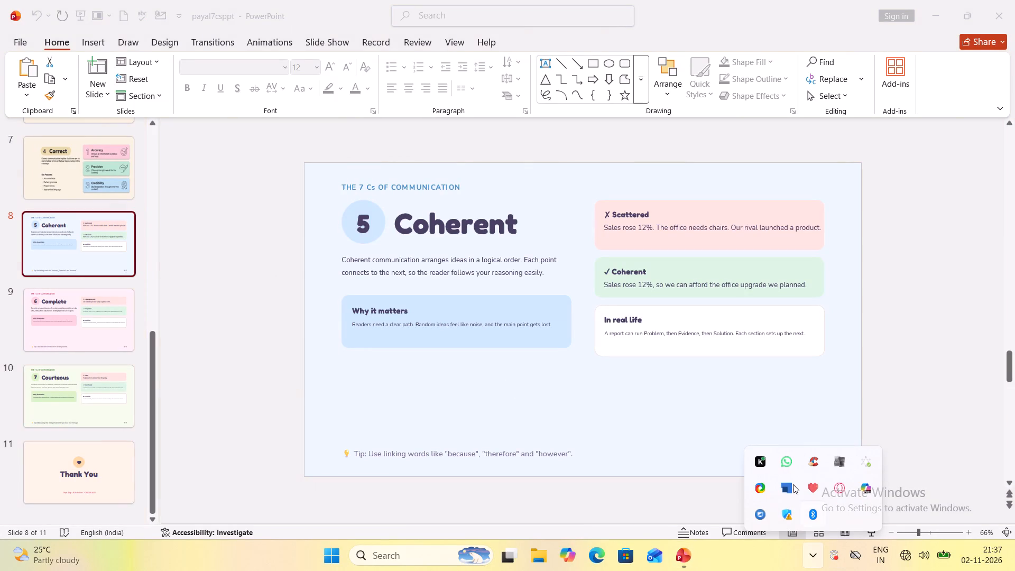
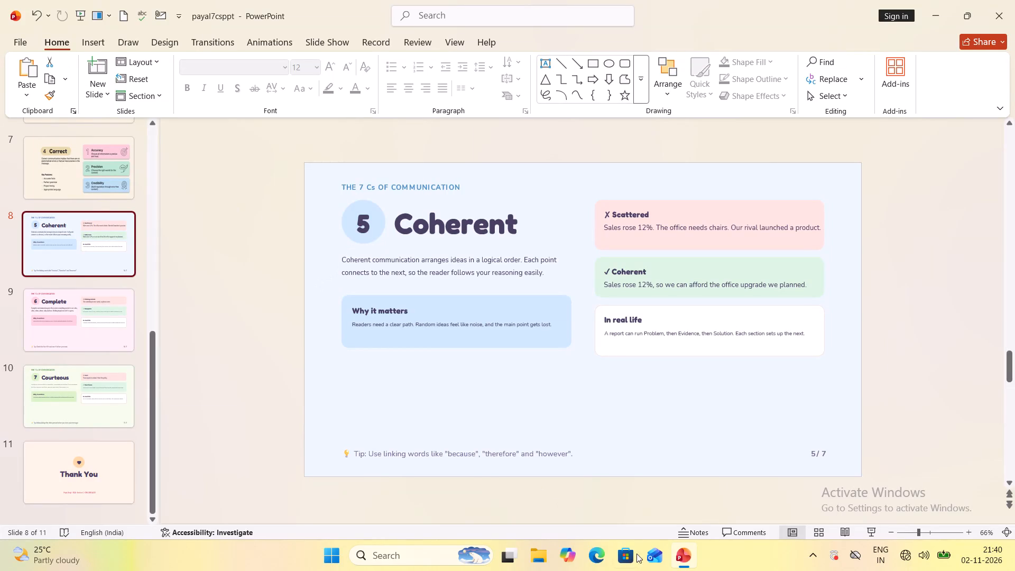
# Show the hidden background app icons in the Windows system tray.
pyautogui.click(814, 552)
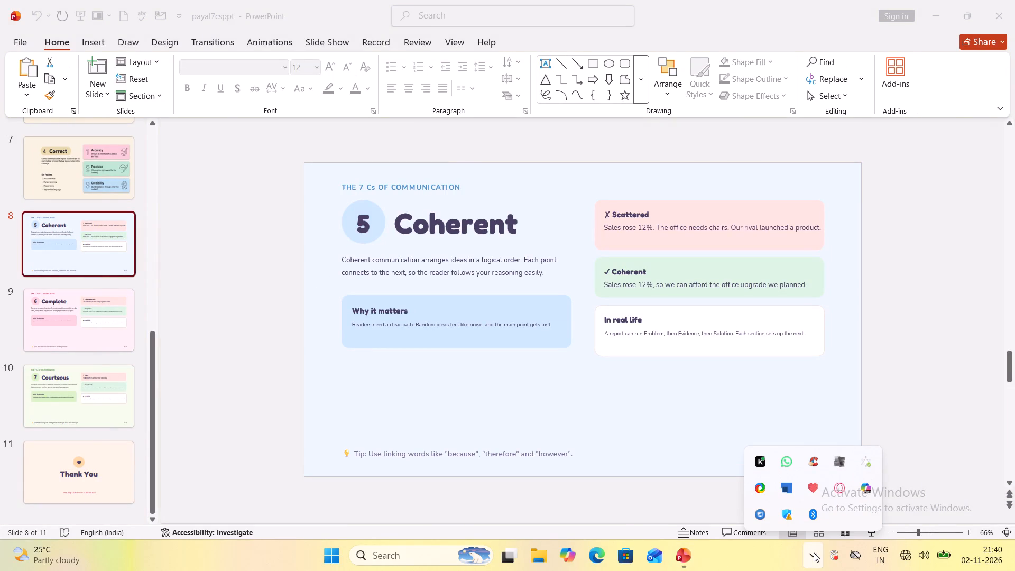
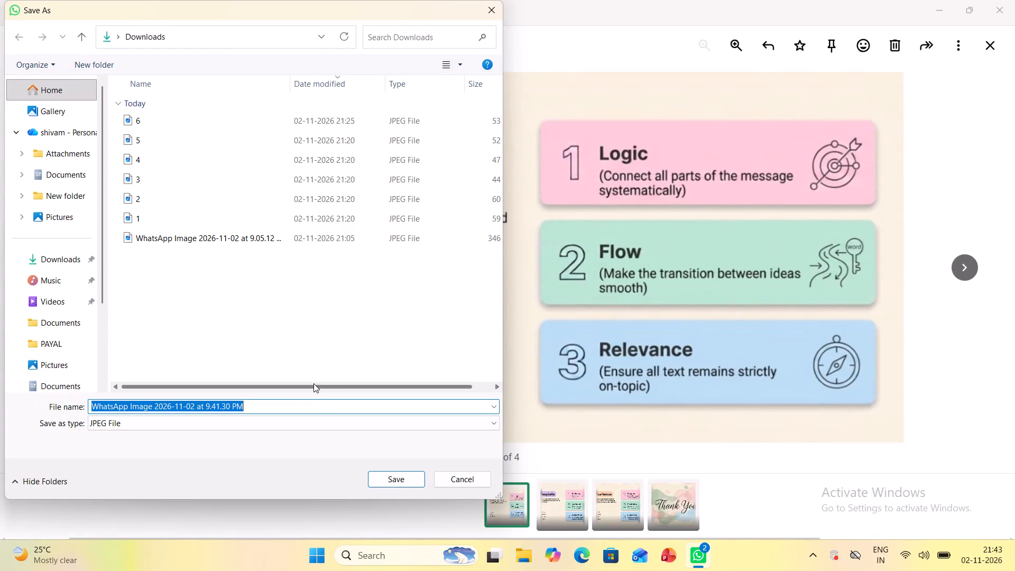
# Save the picture listing Logic, Flow and Relevance to Downloads as a JPEG file named 7.
pyautogui.click(307, 406)
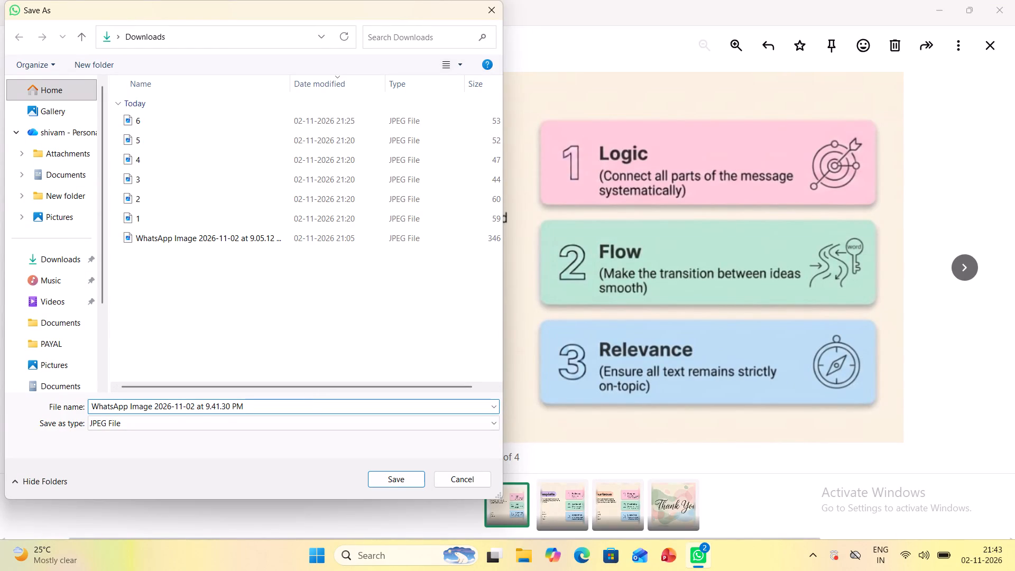
pyautogui.doubleClick(307, 406)
pyautogui.tripleClick(307, 406)
pyautogui.press('BackSpace')
pyautogui.press('BackSpace')
pyautogui.press('BackSpace')
pyautogui.press('BackSpace')
pyautogui.press('BackSpace')
pyautogui.press('BackSpace')
pyautogui.press('BackSpace')
pyautogui.press('BackSpace')
pyautogui.press('BackSpace')
pyautogui.press('BackSpace')
pyautogui.press('BackSpace')
pyautogui.press('BackSpace')
pyautogui.press('BackSpace')
pyautogui.press('BackSpace')
pyautogui.press('BackSpace')
pyautogui.press('BackSpace')
pyautogui.press('BackSpace')
pyautogui.press('BackSpace')
pyautogui.press('BackSpace')
pyautogui.press('BackSpace')
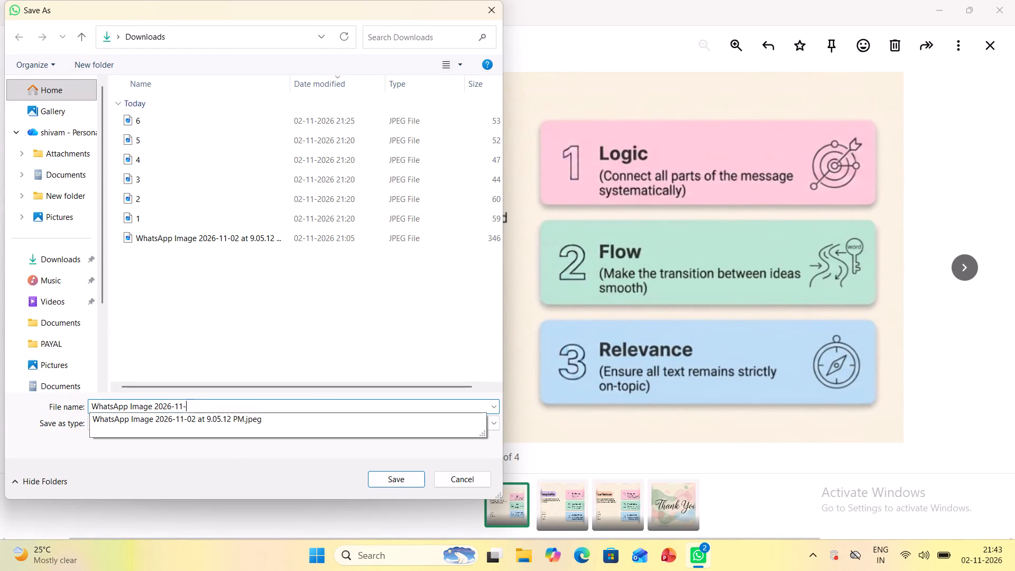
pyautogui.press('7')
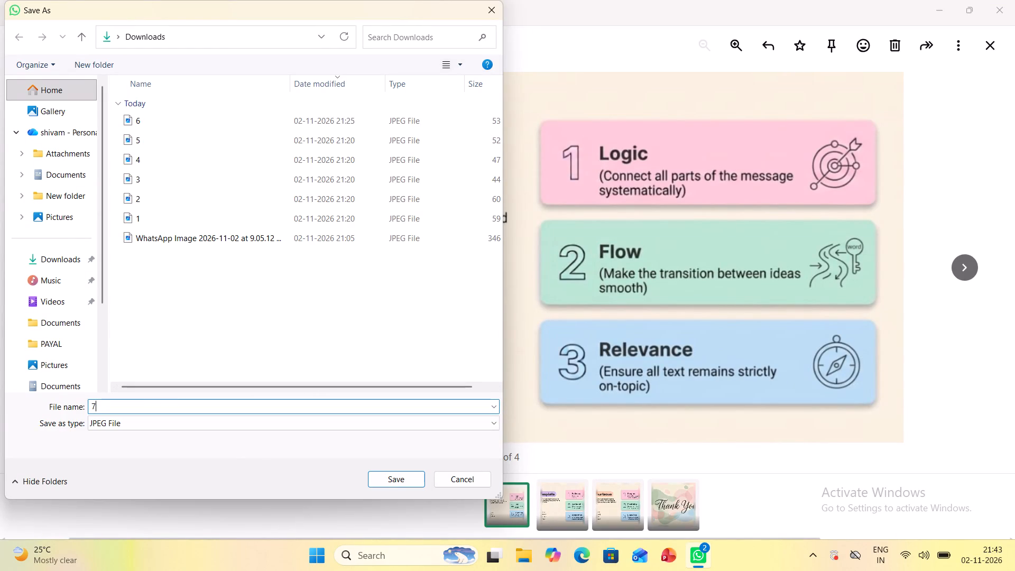
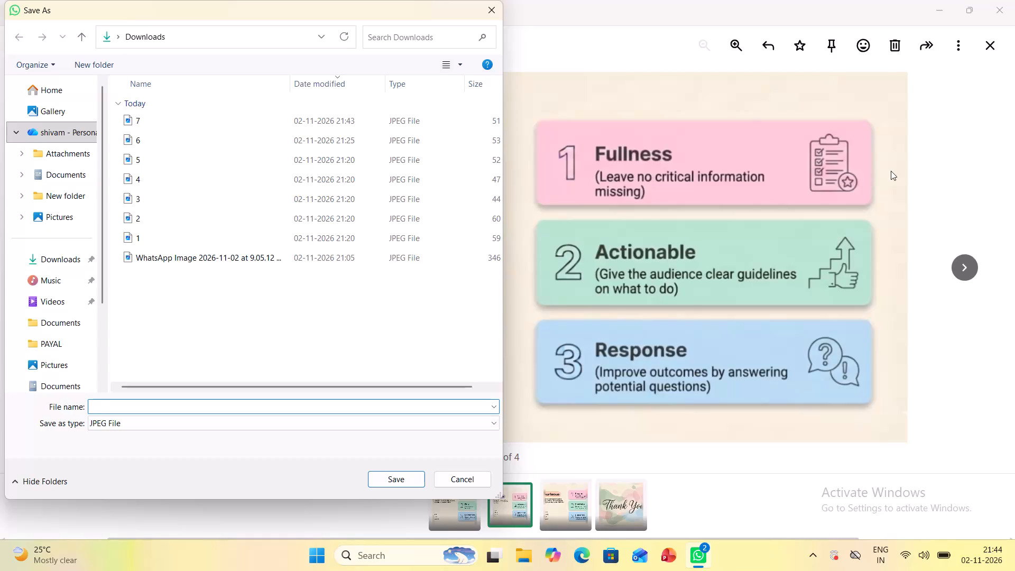
# Save the received picture listing Fullness, Actionable and Response to Downloads as a JPEG named 8.
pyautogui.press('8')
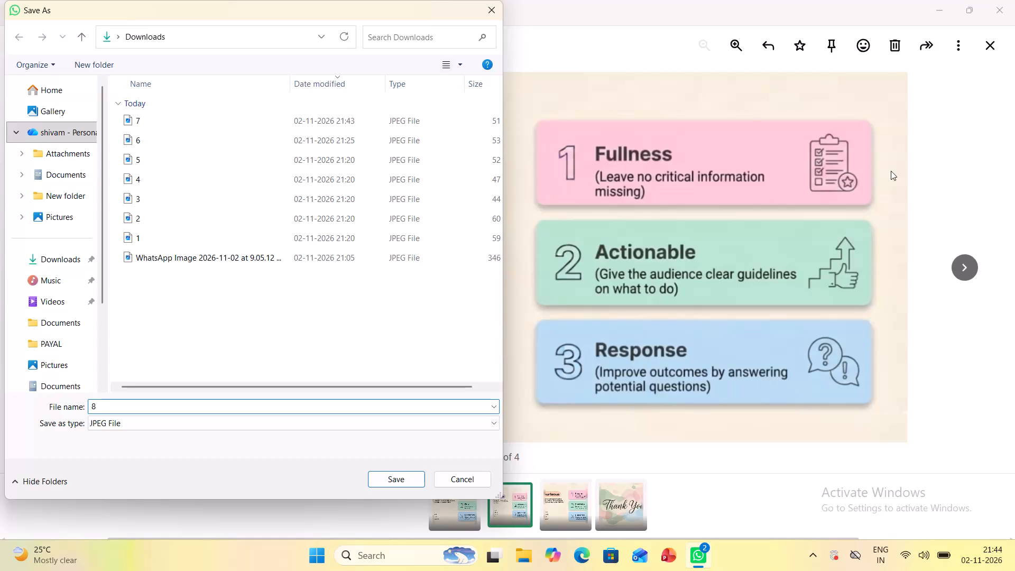
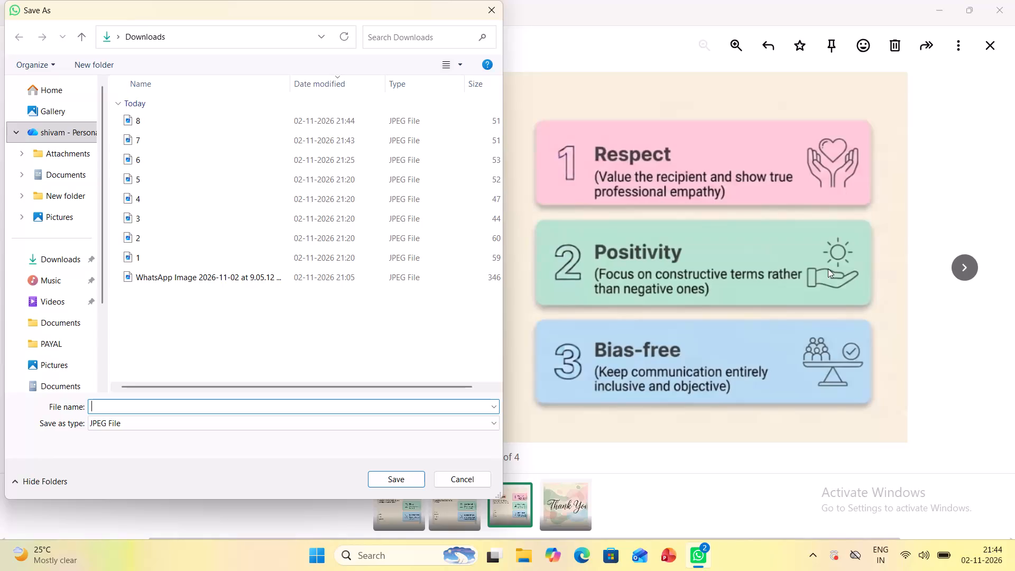
# Save the received Respect, Positivity and Bias-free picture to Downloads as a JPEG named 9.
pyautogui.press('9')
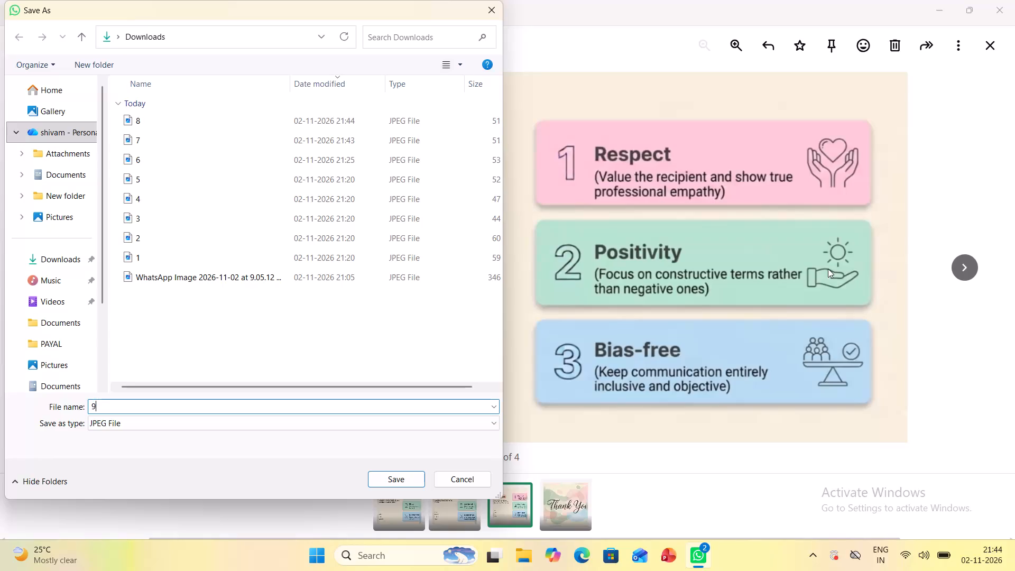
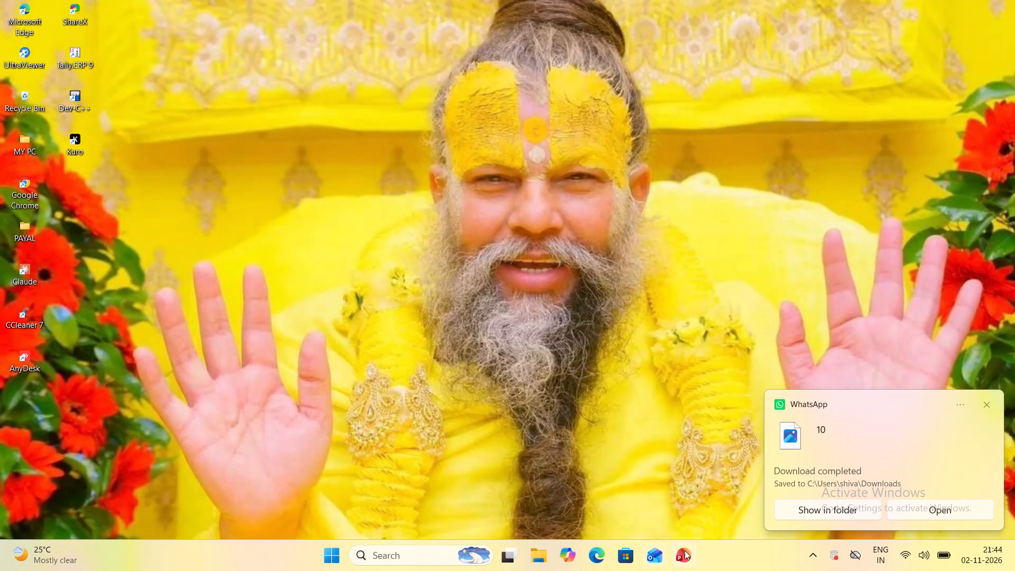
# Switch to PowerPoint and open the recent presentation payal7csppt from Downloads.
pyautogui.click(687, 551)
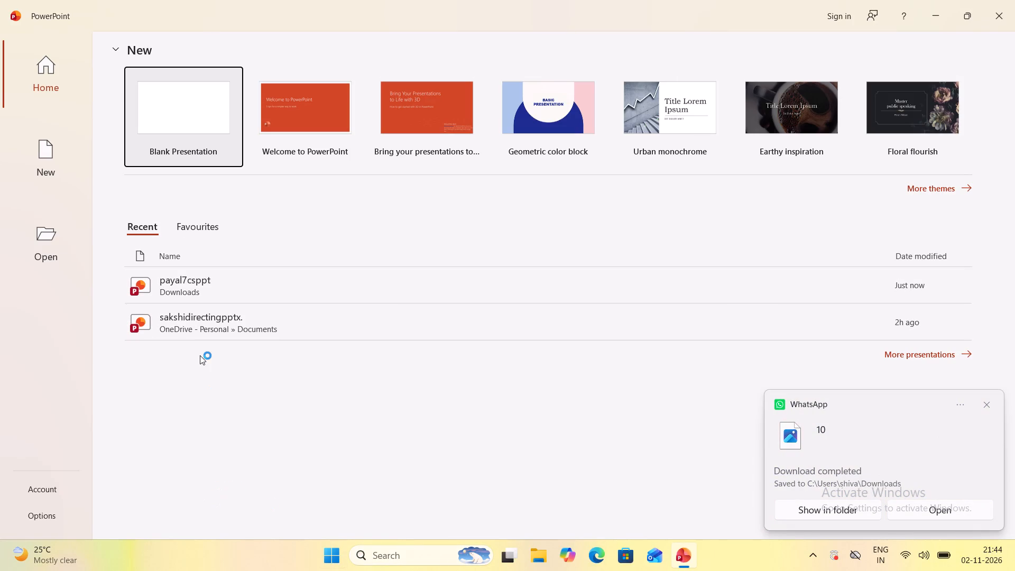
pyautogui.click(182, 298)
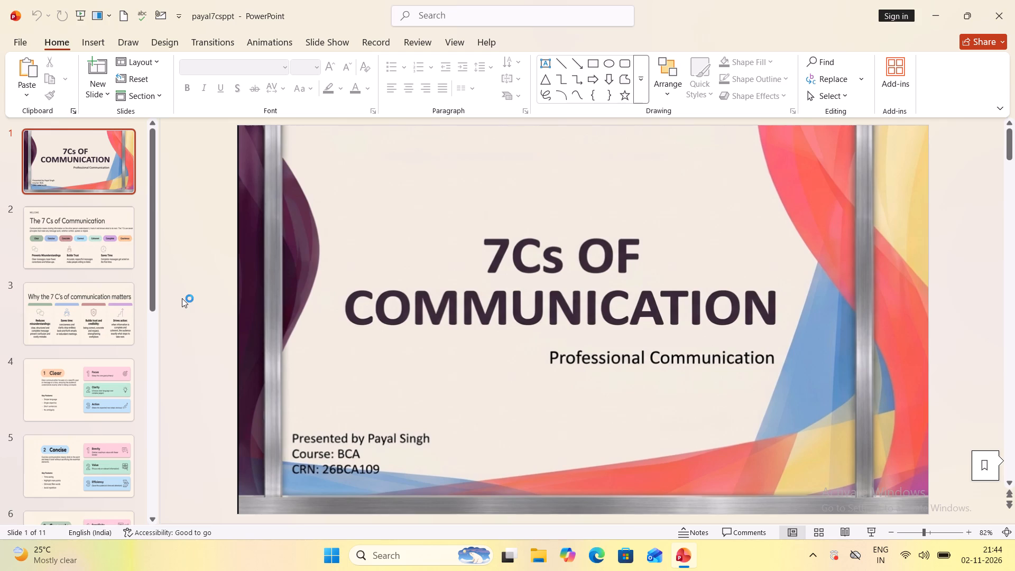
# Go to slide 8, Coherent, and start inserting a picture file from the computer onto it.
pyautogui.keyDown('ctrl'); pyautogui.scroll(-2, 182, 298); pyautogui.keyUp('ctrl')
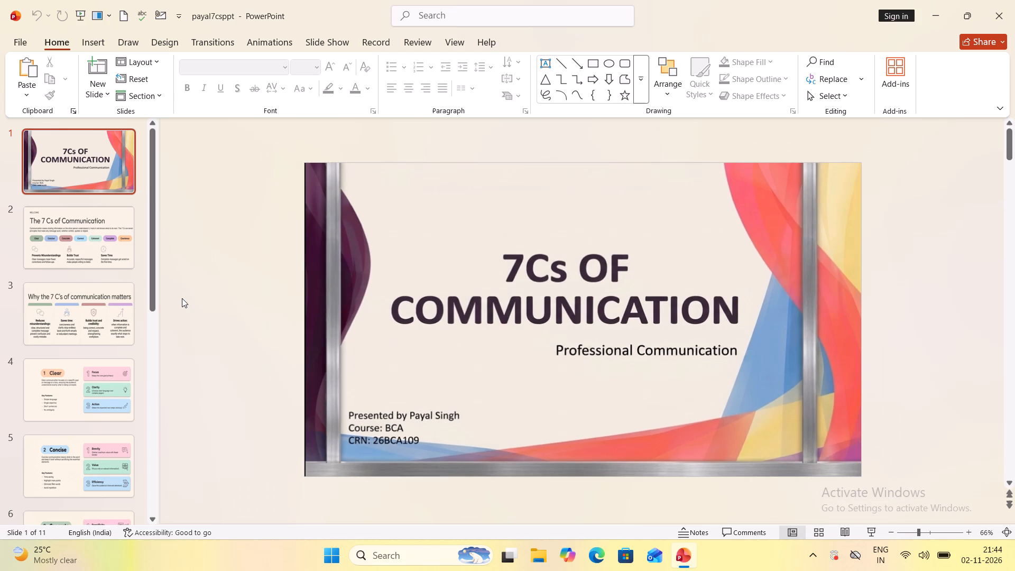
pyautogui.keyDown('ctrl'); pyautogui.scroll(1, 182, 298); pyautogui.keyUp('ctrl')
pyautogui.press('Down')
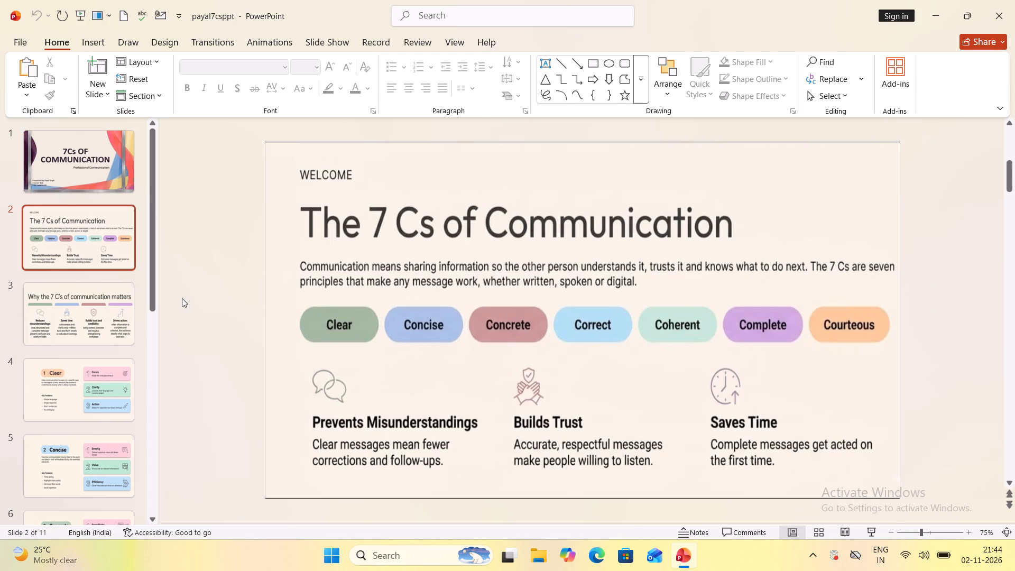
pyautogui.press('Down')
pyautogui.press('Down')
pyautogui.press('Down')
pyautogui.press('Down')
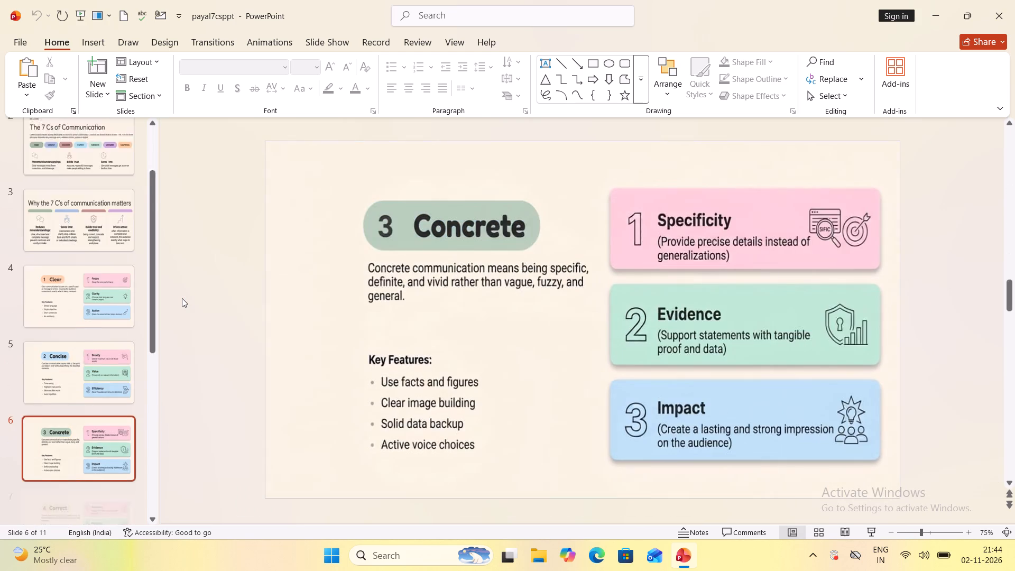
pyautogui.press('Down')
pyautogui.press('Down')
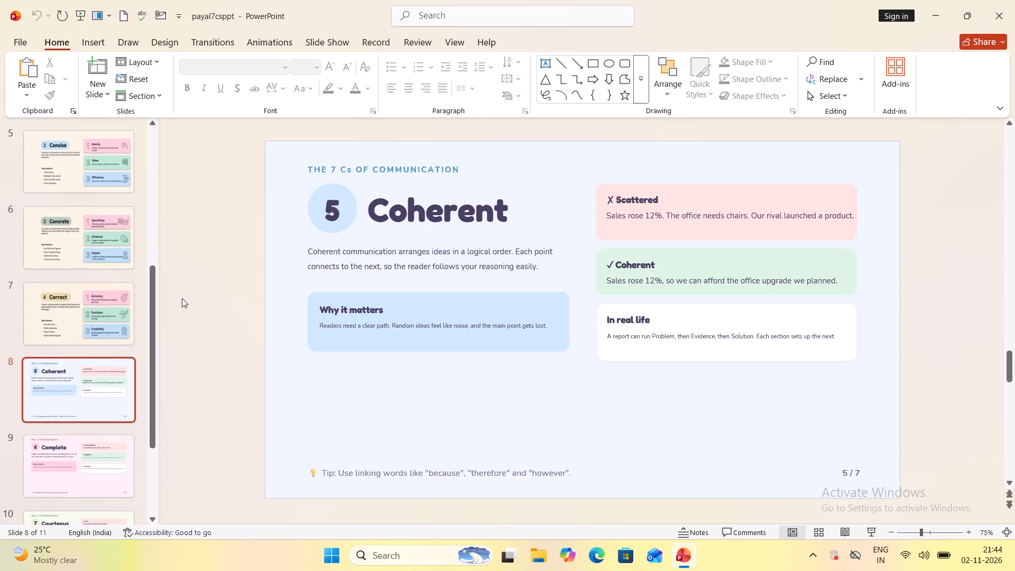
pyautogui.press('Up')
pyautogui.press('Down')
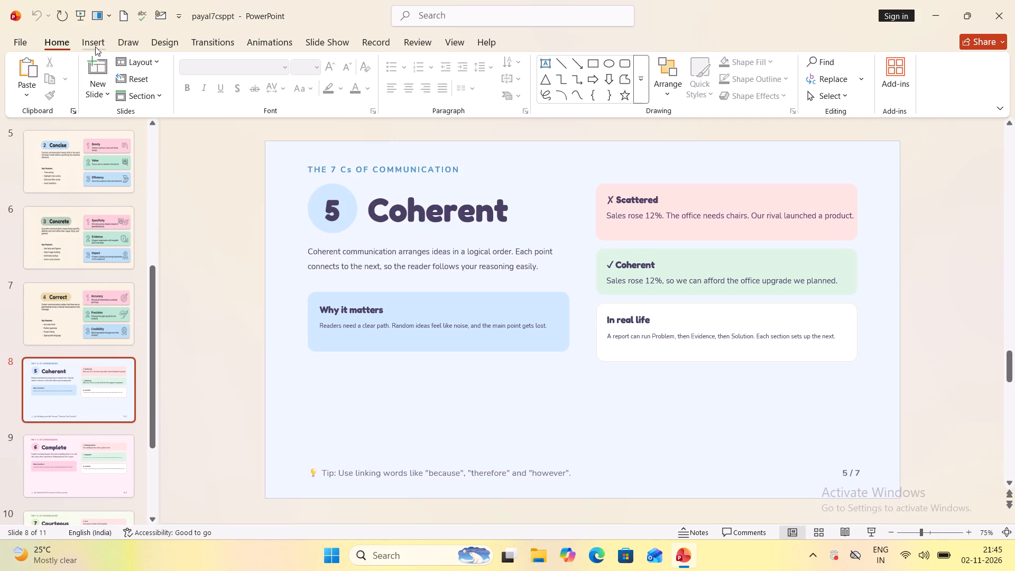
pyautogui.click(93, 37)
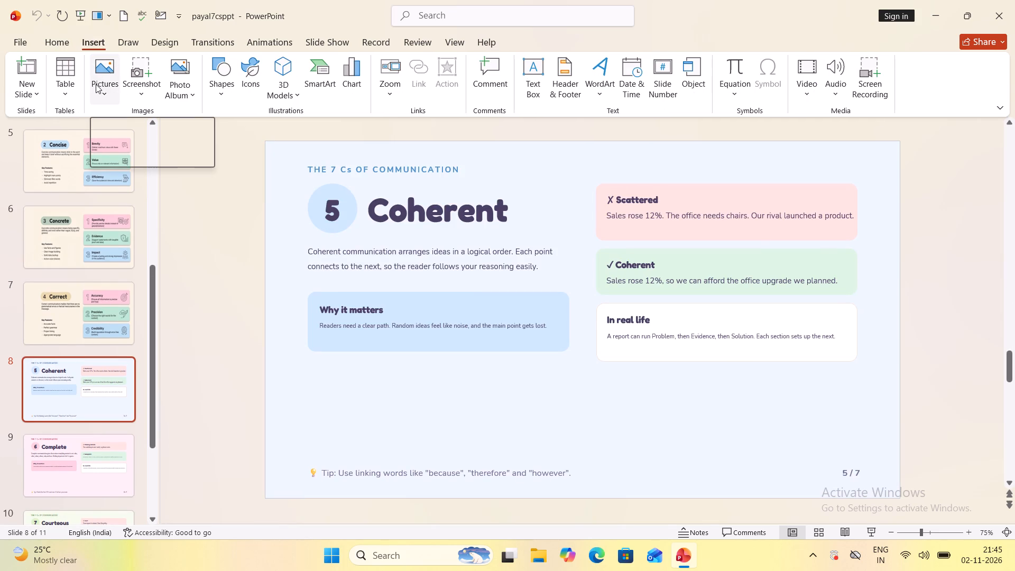
pyautogui.click(96, 84)
pyautogui.click(107, 128)
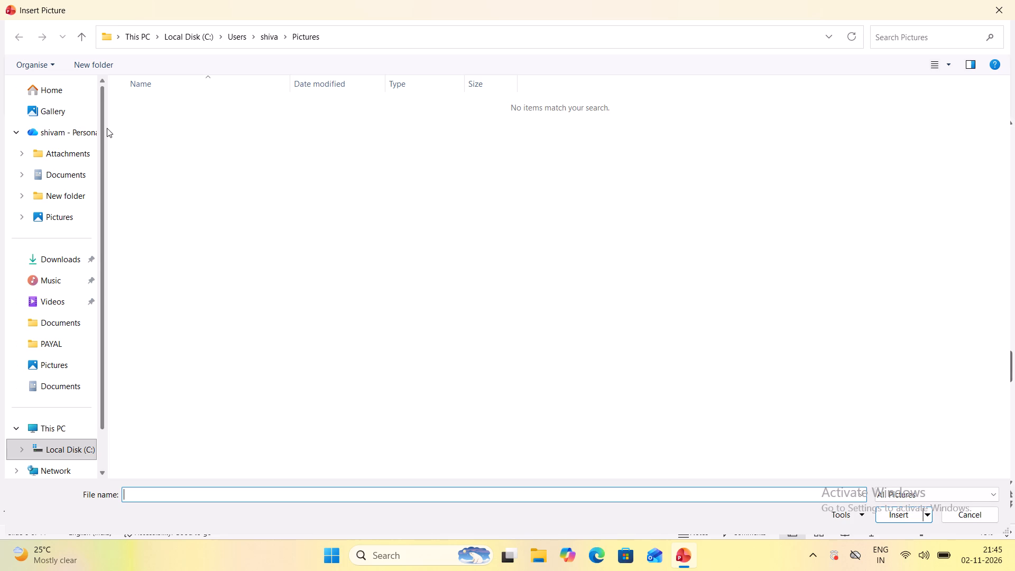
# Insert picture 7 from the Downloads folder onto the Coherent slide.
pyautogui.click(57, 255)
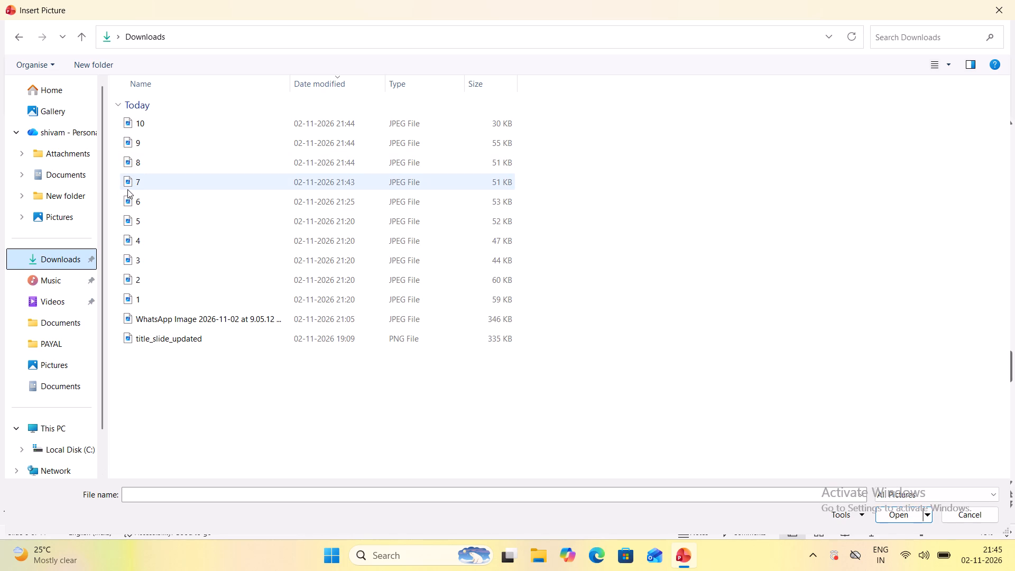
pyautogui.click(127, 189)
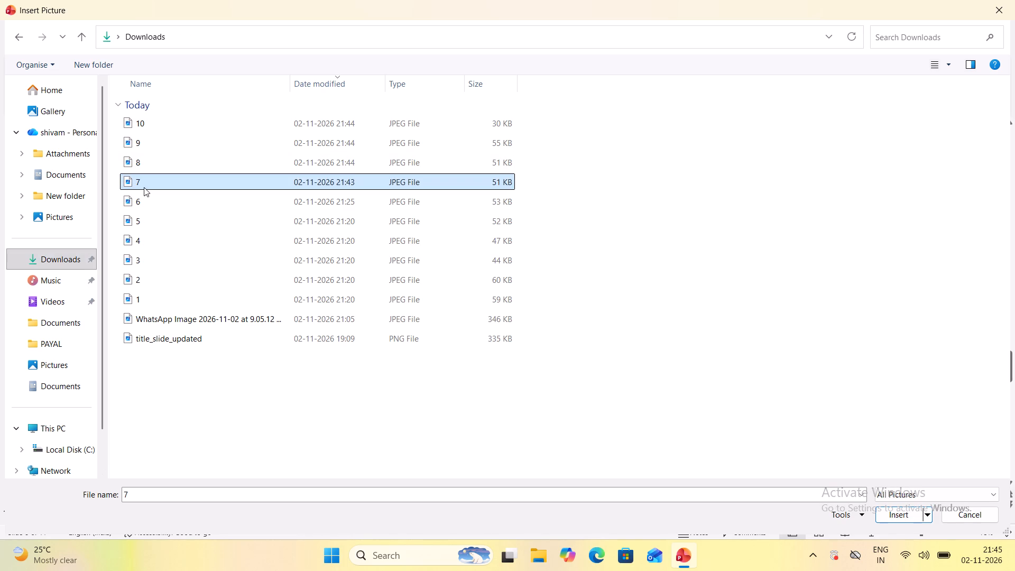
pyautogui.press('Return')
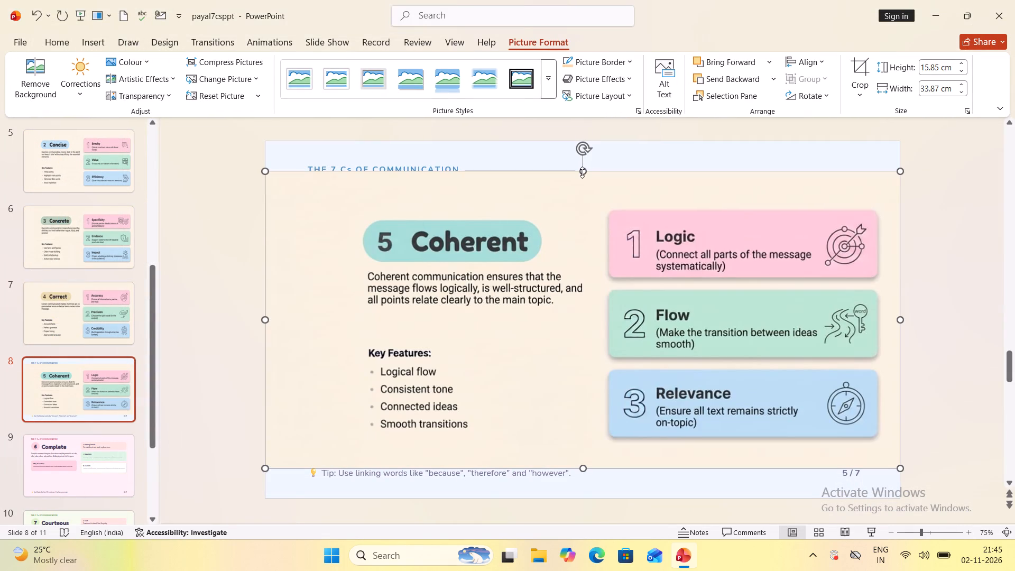
# Stretch the Coherent picture up and down to the slide's edges, making it 19.05 cm high.
pyautogui.moveTo(583, 169); pyautogui.dragTo(586, 145, button='right')
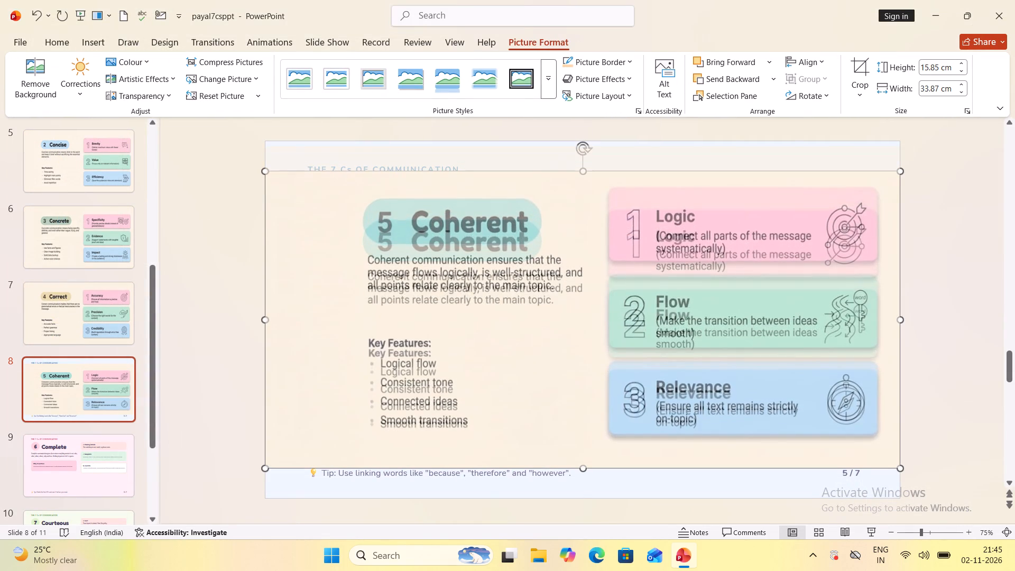
pyautogui.moveTo(586, 145); pyautogui.dragTo(586, 143, button='right')
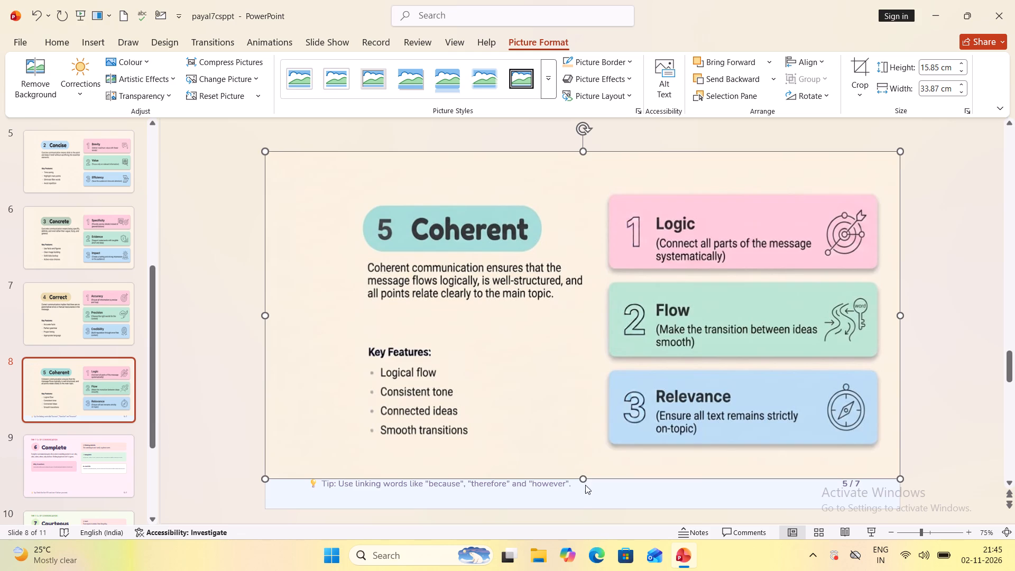
pyautogui.moveTo(584, 479); pyautogui.dragTo(583, 506, button='right')
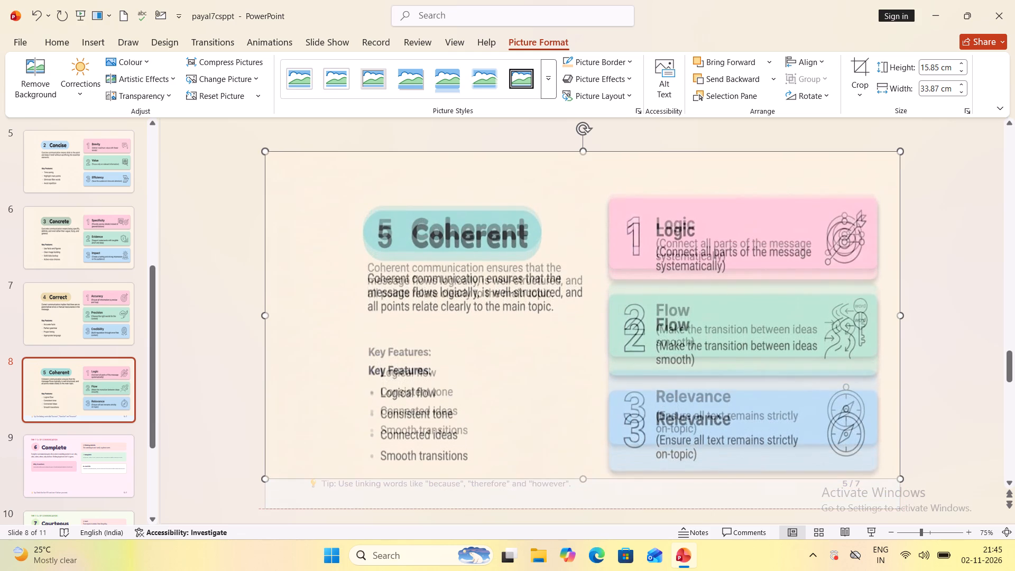
pyautogui.moveTo(583, 506); pyautogui.dragTo(583, 500, button='right')
pyautogui.moveTo(583, 500); pyautogui.dragTo(584, 504, button='right')
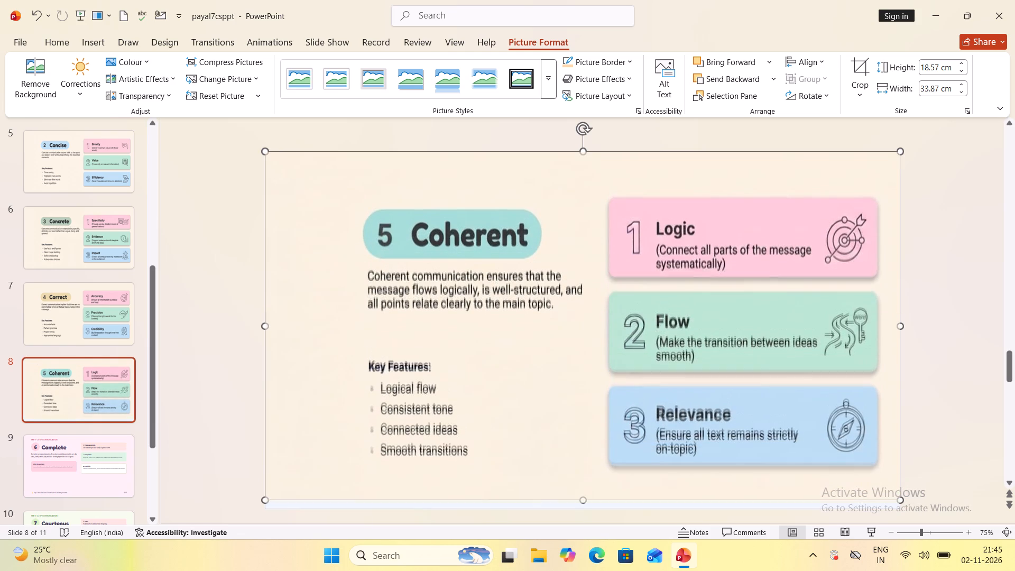
pyautogui.moveTo(584, 504); pyautogui.dragTo(584, 505, button='right')
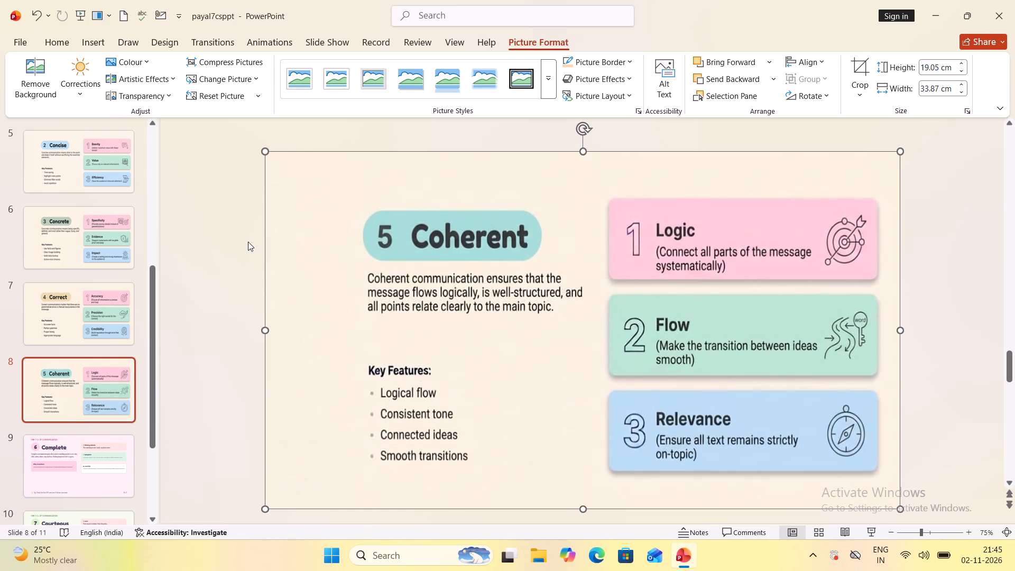
# Go to the Complete slide and insert picture 8 from the Downloads folder.
pyautogui.press('Down')
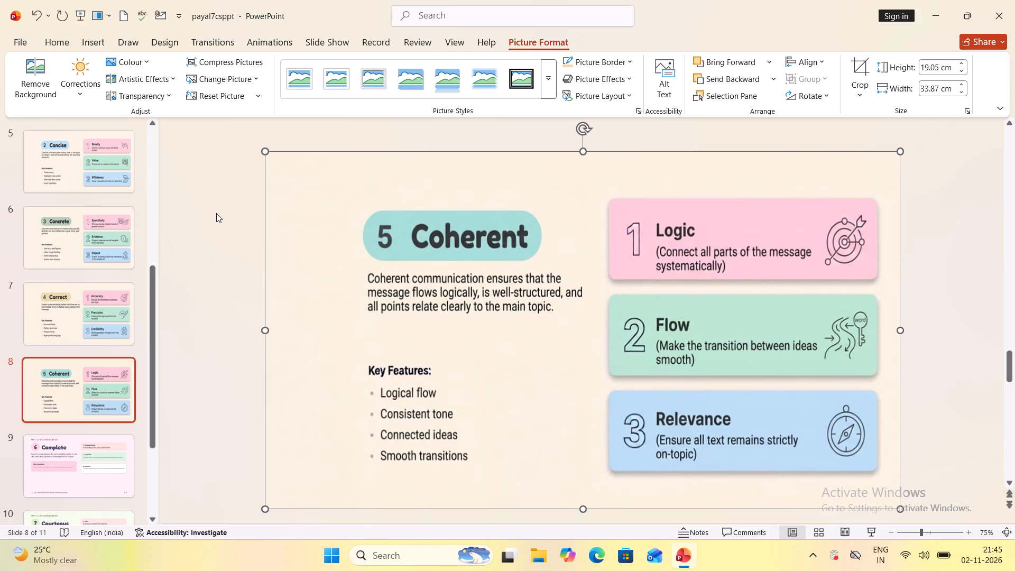
pyautogui.click(70, 441)
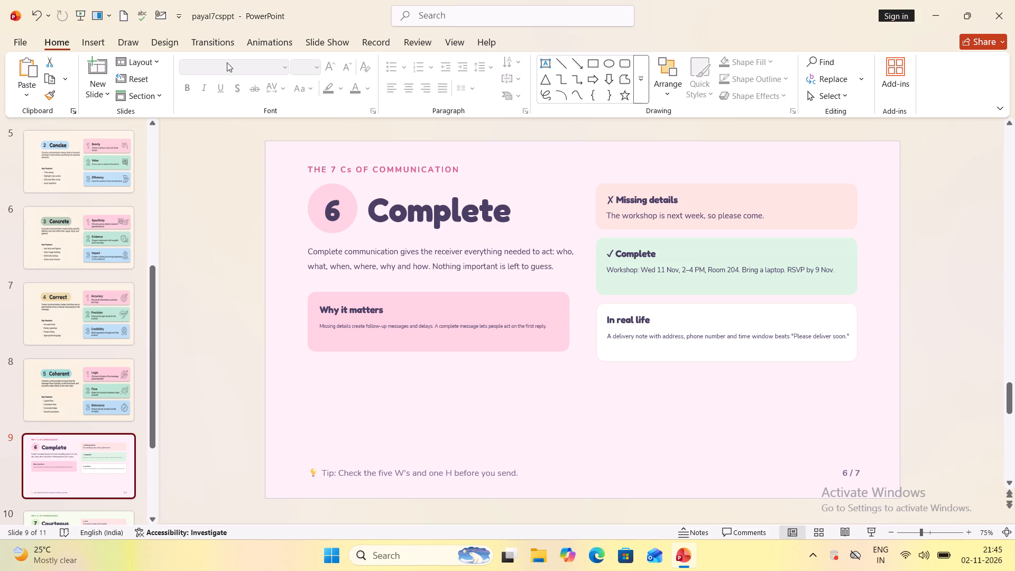
pyautogui.click(93, 39)
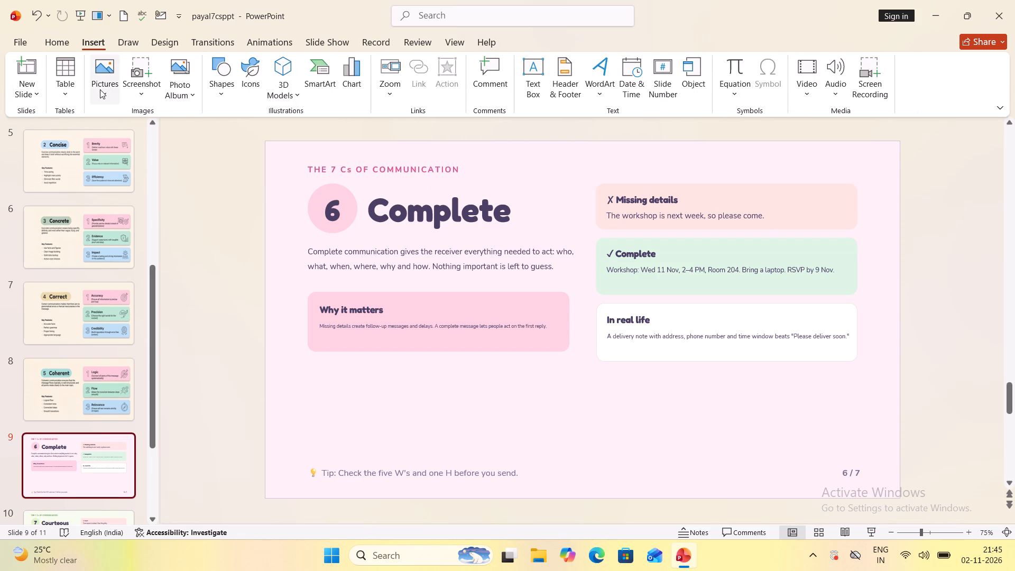
pyautogui.click(100, 89)
pyautogui.click(109, 142)
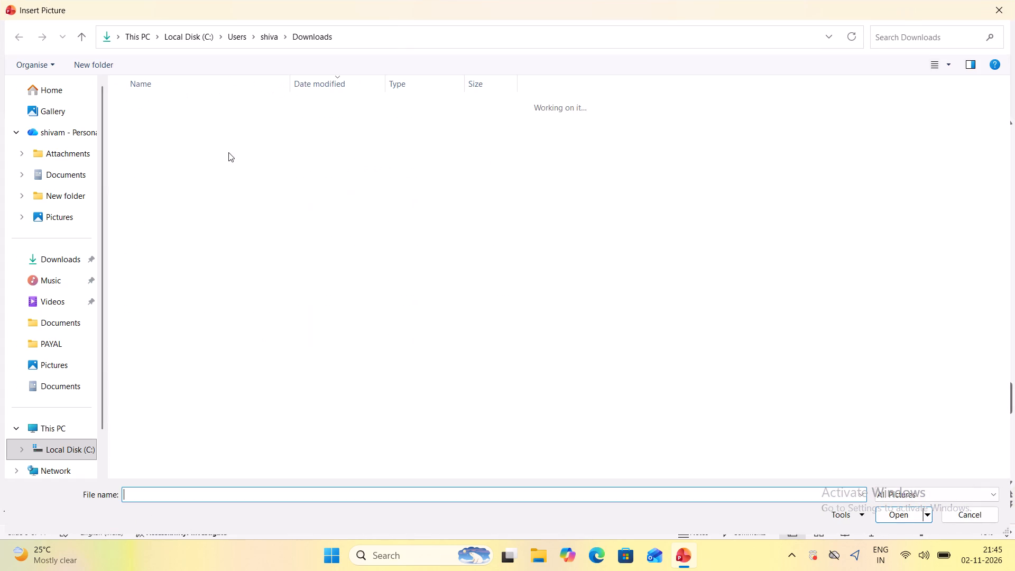
pyautogui.click(155, 152)
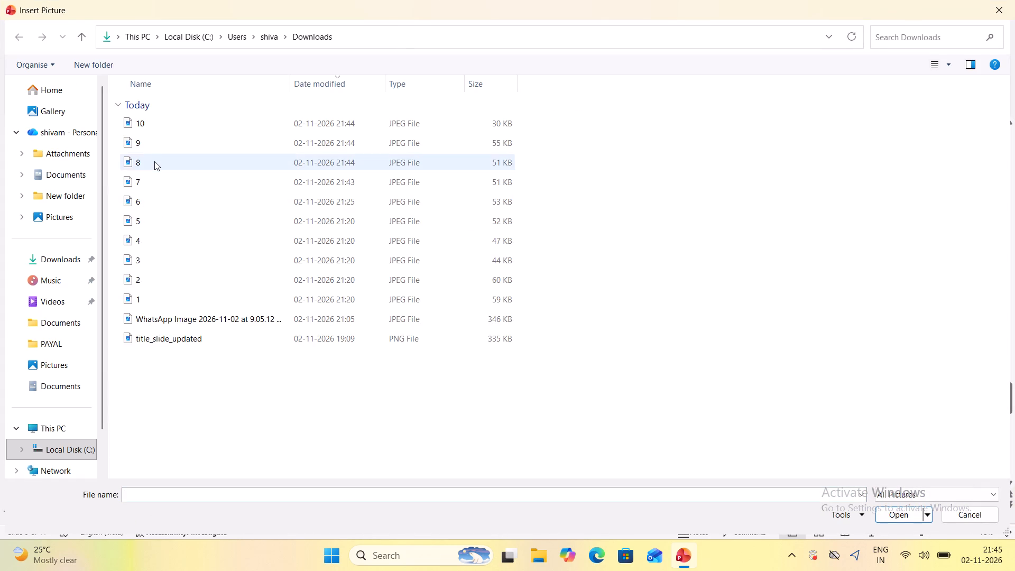
pyautogui.click(154, 161)
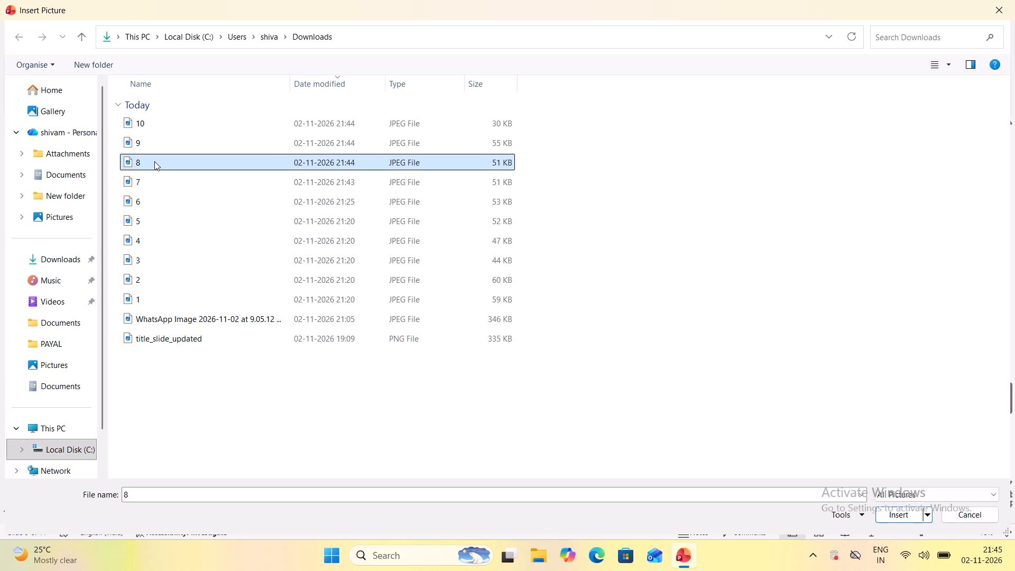
pyautogui.press('Return')
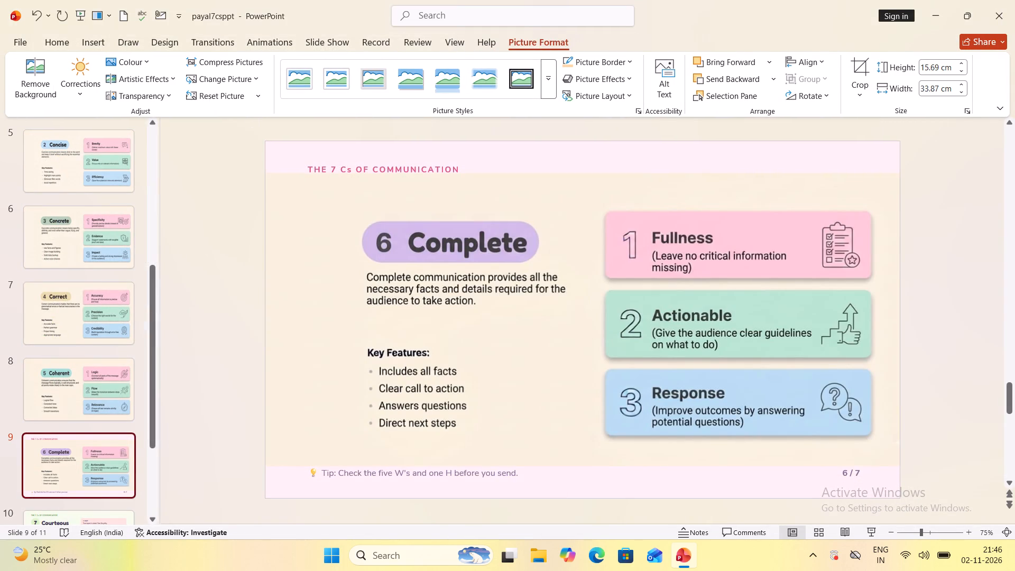
# Stretch the Complete picture up and down to the slide's edges, making it 19.05 cm high.
pyautogui.click(492, 200)
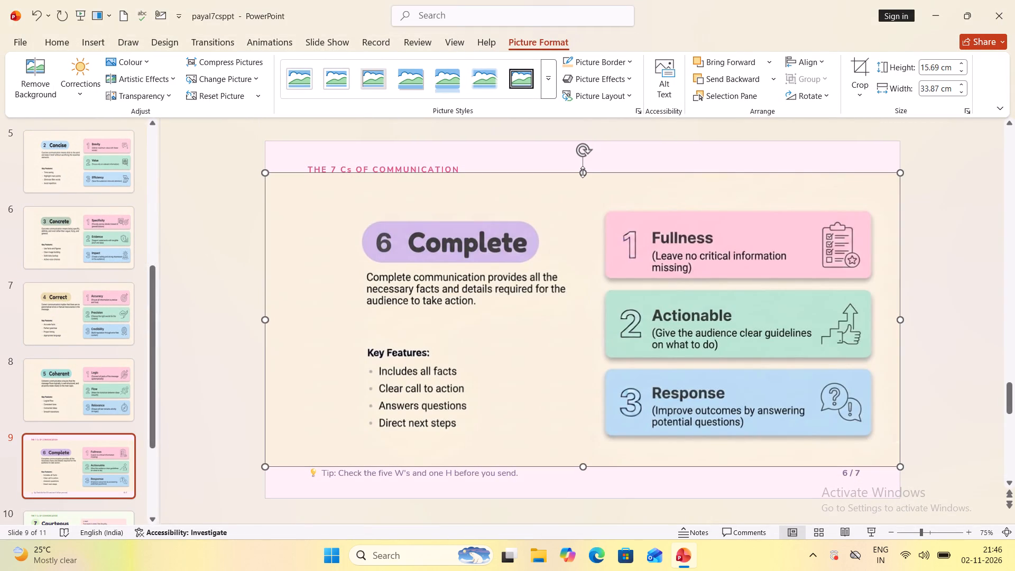
pyautogui.moveTo(583, 172); pyautogui.dragTo(587, 142, button='right')
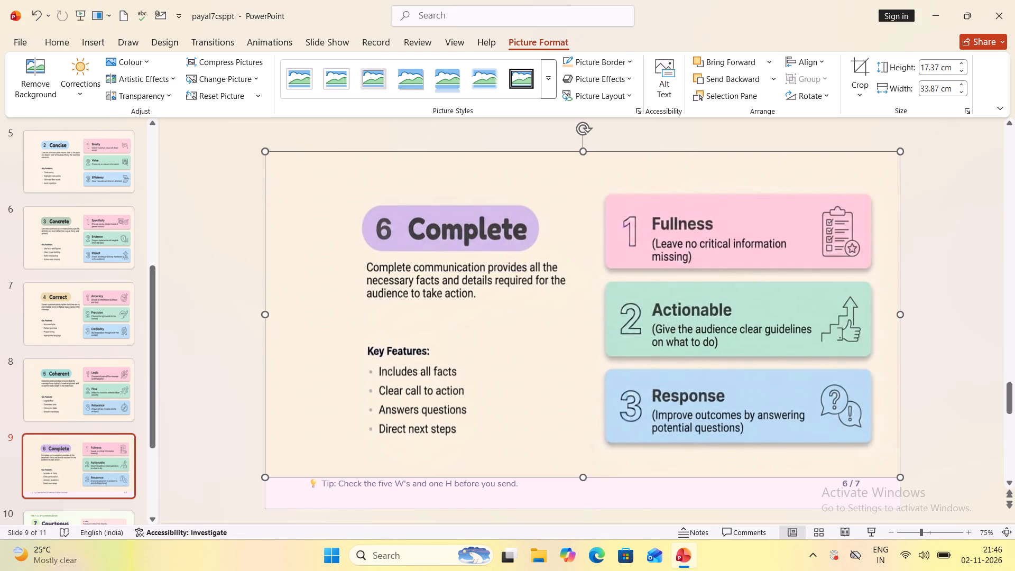
pyautogui.moveTo(584, 478); pyautogui.dragTo(581, 508, button='right')
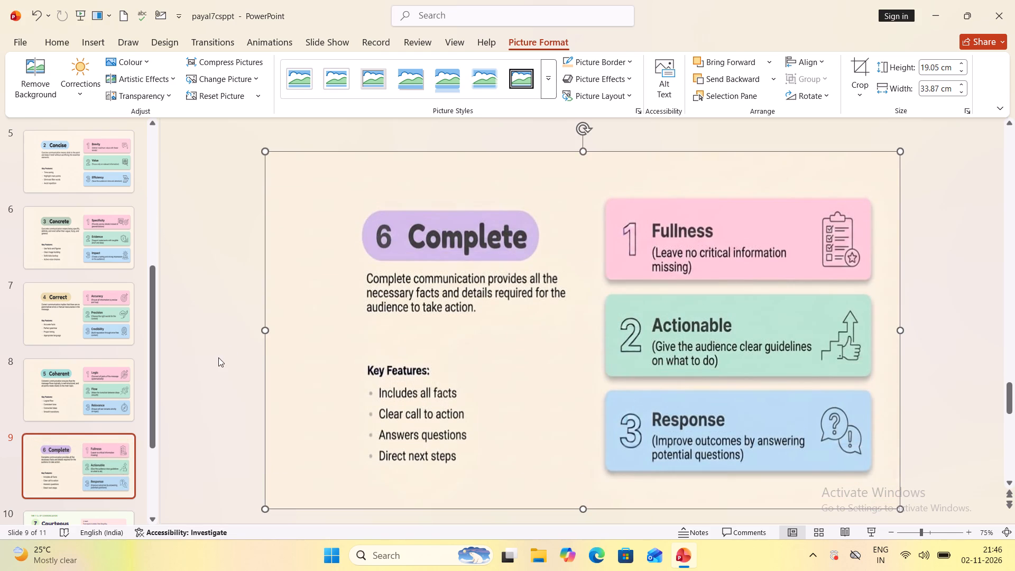
# Go to the Courteous slide and insert picture 9 from the Downloads folder.
pyautogui.press('Down')
pyautogui.scroll(-1, 87, 438)
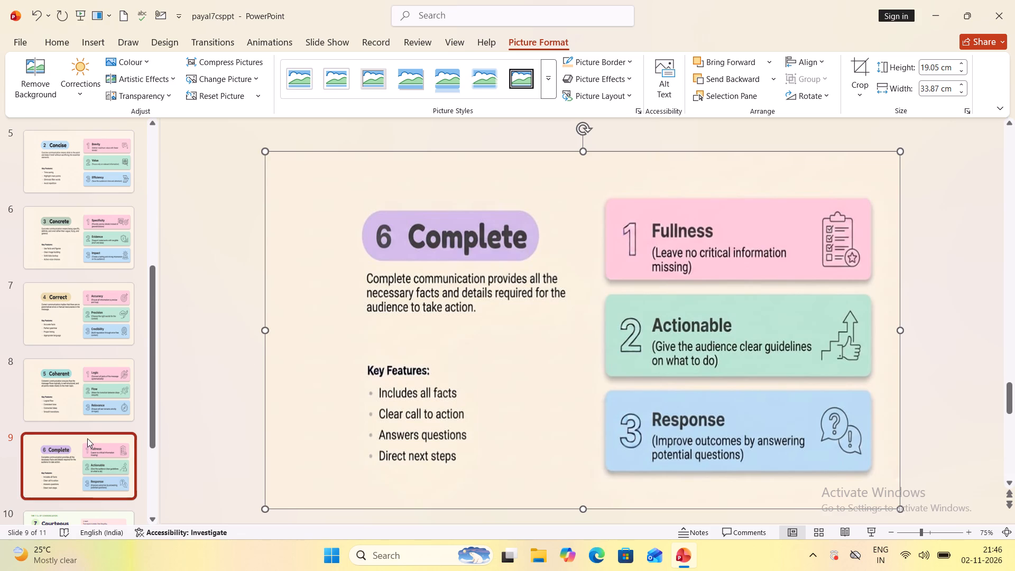
pyautogui.scroll(-1, 87, 438)
pyautogui.press('Down')
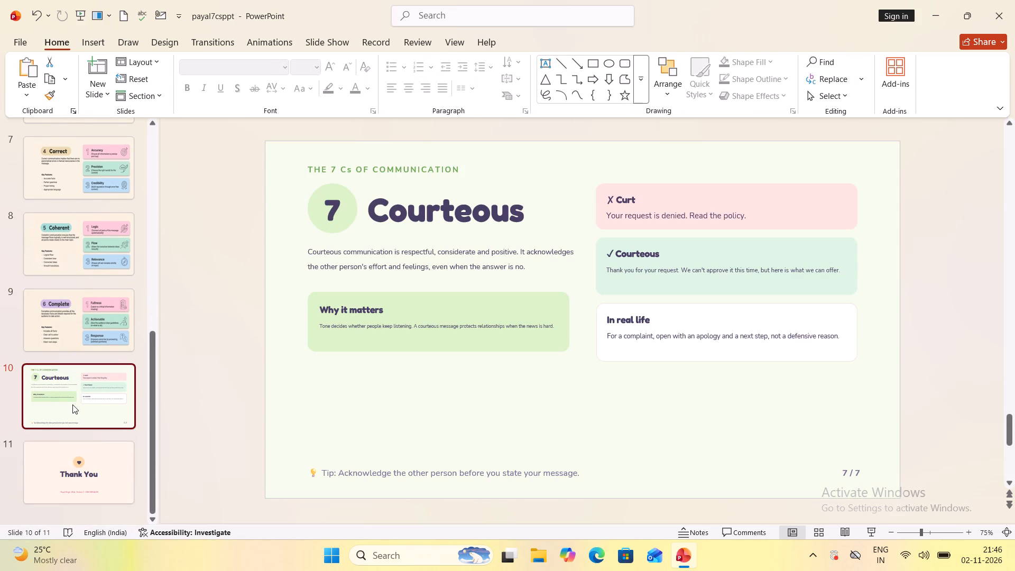
pyautogui.click(95, 42)
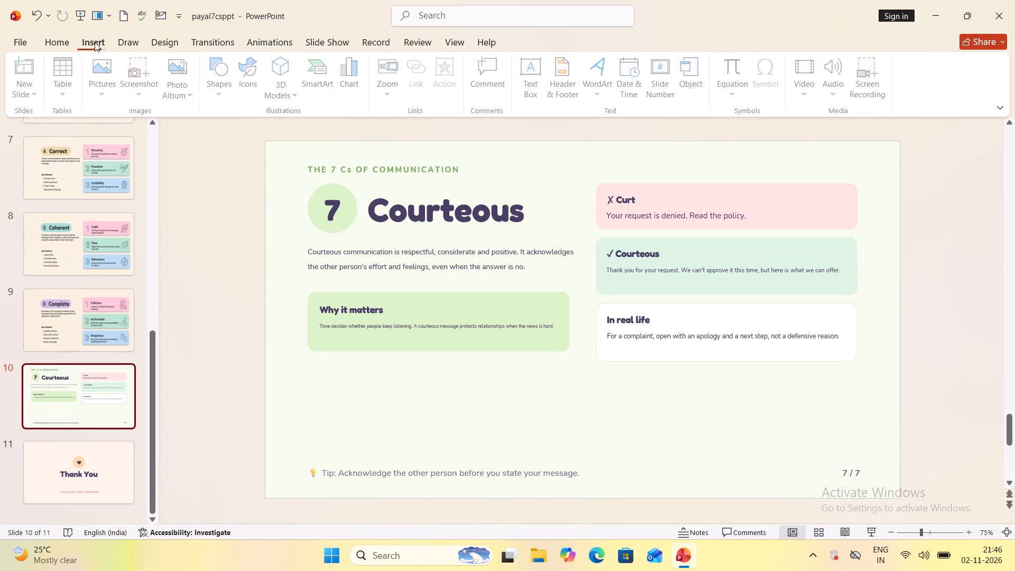
pyautogui.click(99, 77)
pyautogui.click(110, 134)
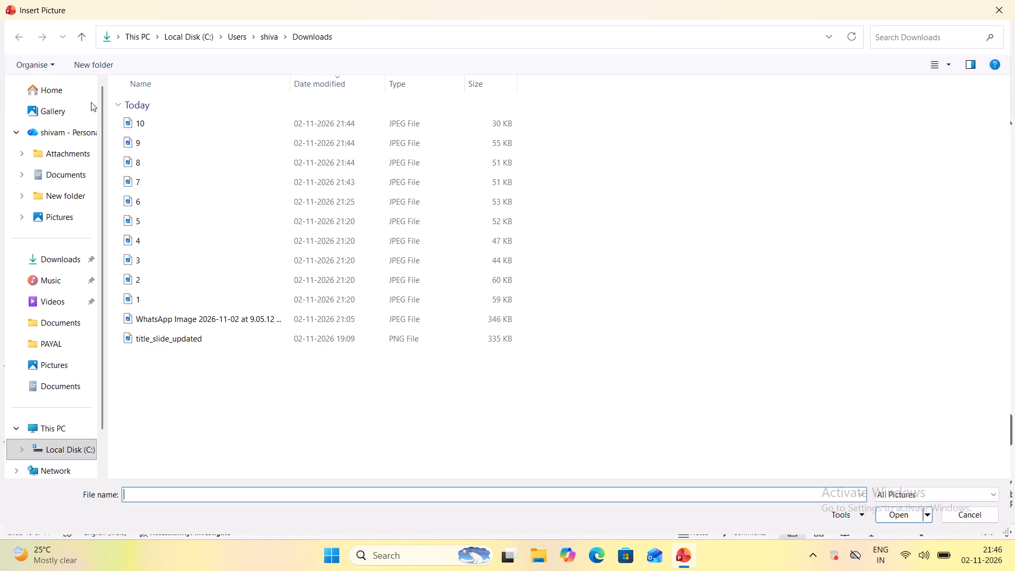
pyautogui.click(138, 136)
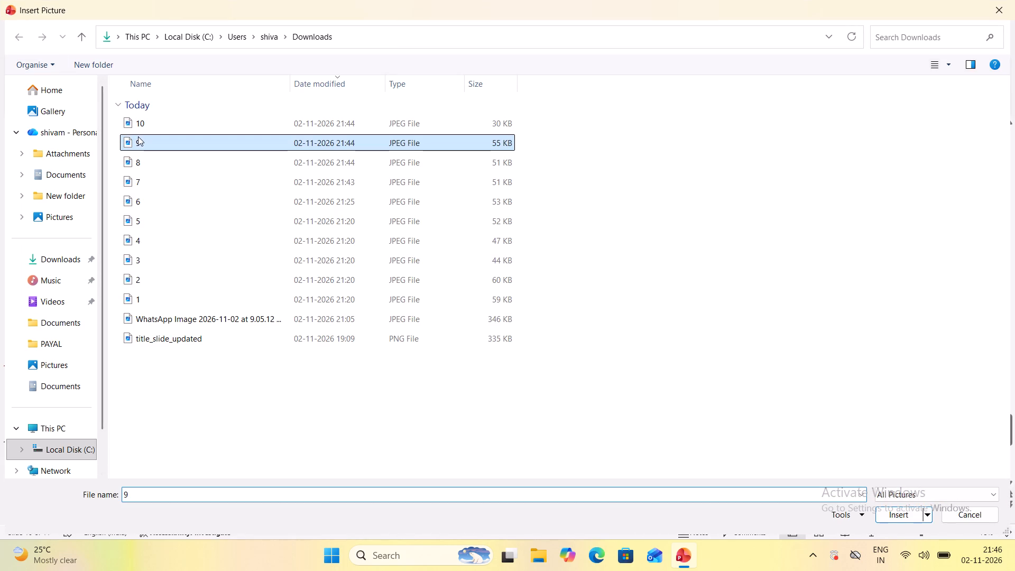
pyautogui.doubleClick(138, 136)
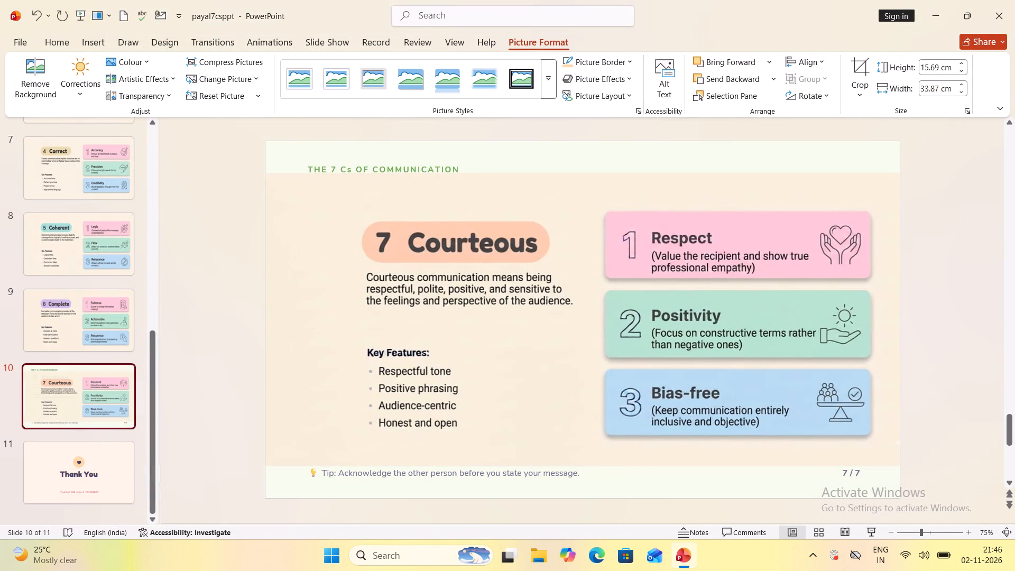
# Shift the Courteous picture slightly up and stretch it to the slide's top and bottom edges, hiding the old tip line.
pyautogui.moveTo(550, 214); pyautogui.dragTo(551, 208)
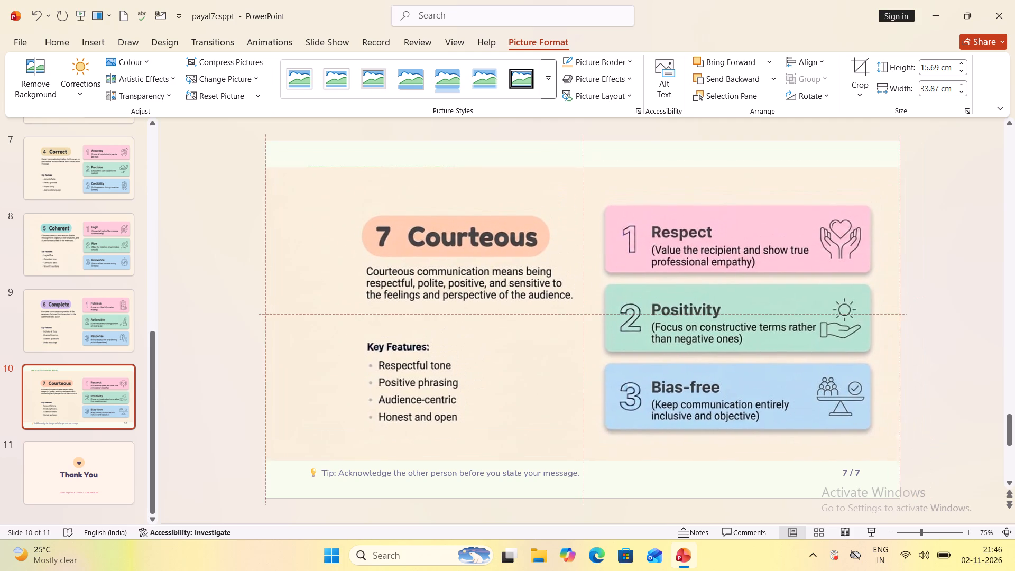
pyautogui.moveTo(551, 208); pyautogui.dragTo(552, 208)
pyautogui.moveTo(587, 166); pyautogui.dragTo(587, 163, button='right')
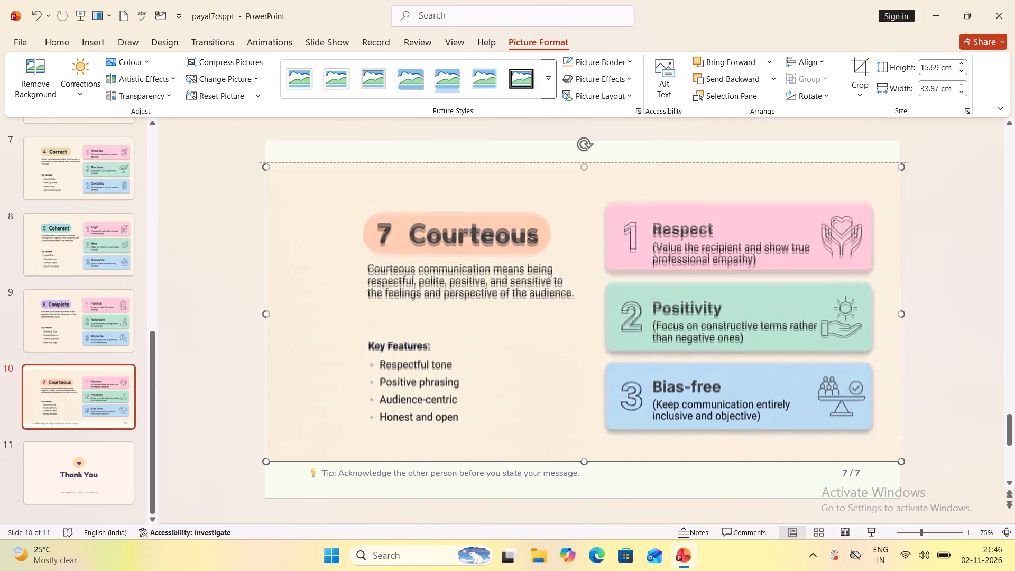
pyautogui.moveTo(587, 163); pyautogui.dragTo(585, 140, button='right')
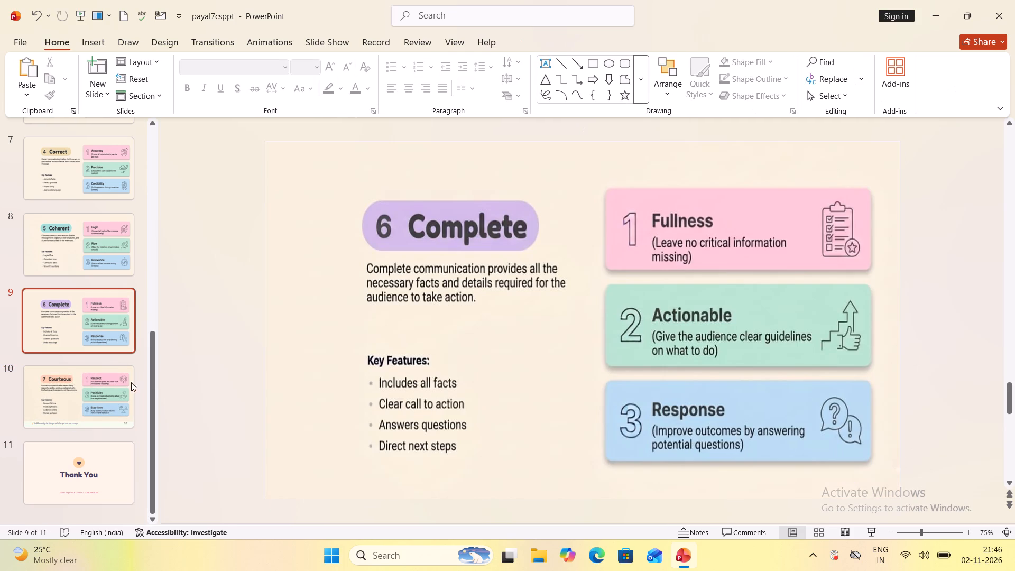
pyautogui.click(61, 423)
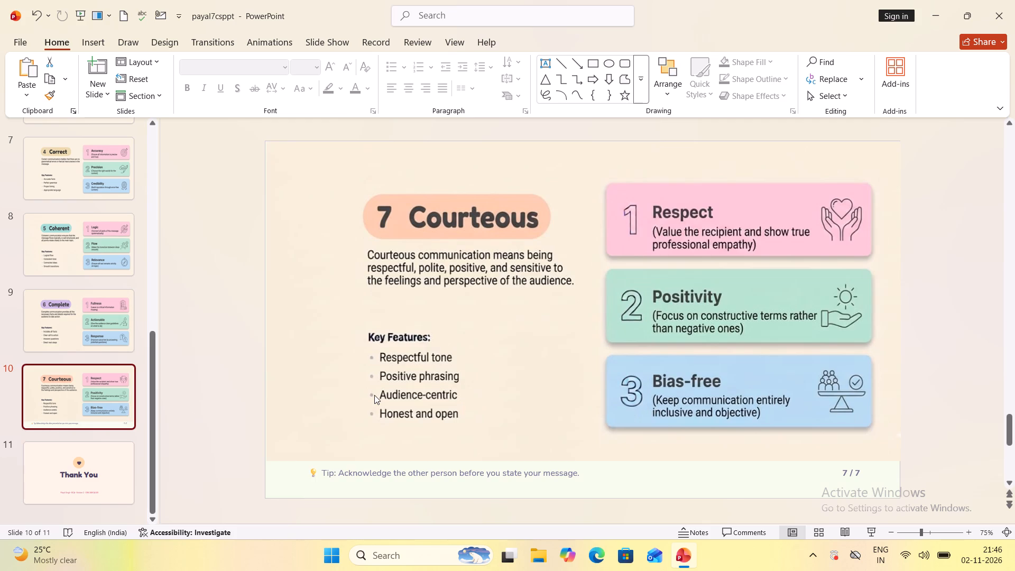
pyautogui.keyDown('ctrl'); pyautogui.scroll(-1, 374, 395); pyautogui.keyUp('ctrl')
pyautogui.click(580, 446)
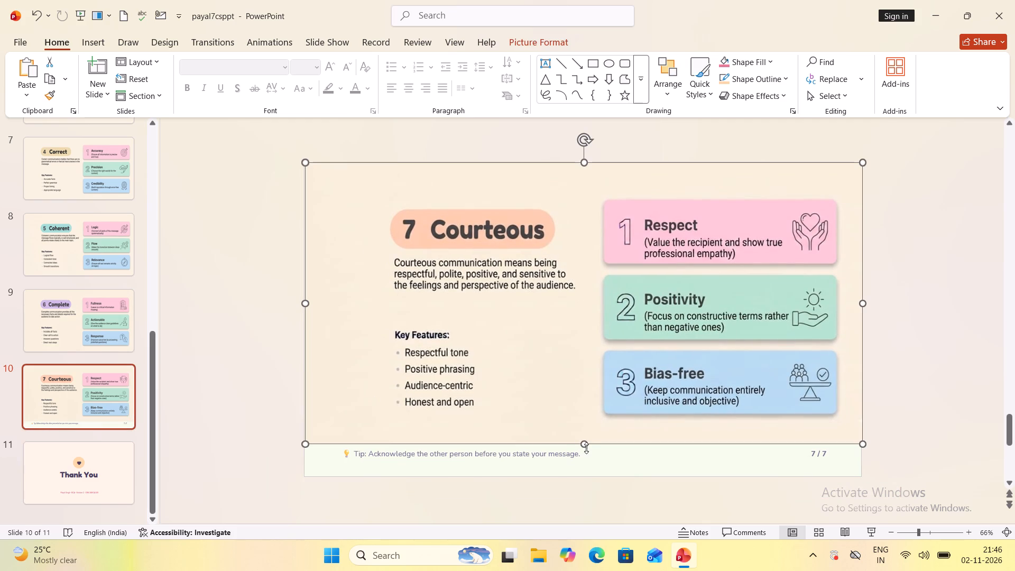
pyautogui.moveTo(584, 448); pyautogui.dragTo(579, 474, button='right')
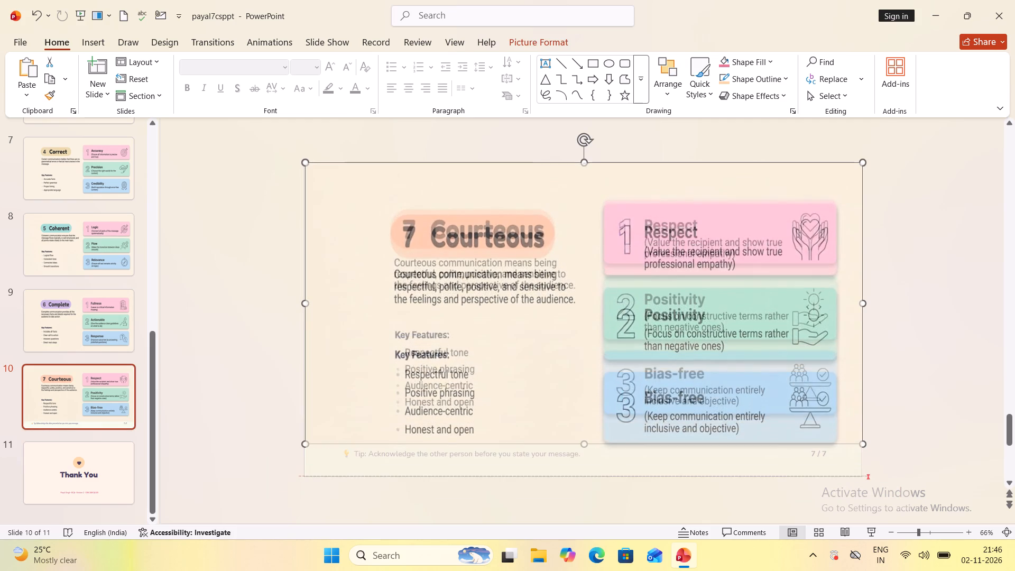
pyautogui.moveTo(579, 474); pyautogui.dragTo(579, 474, button='right')
# Go to the closing Thank You slide and insert picture 10 from the Downloads folder.
pyautogui.press('Down')
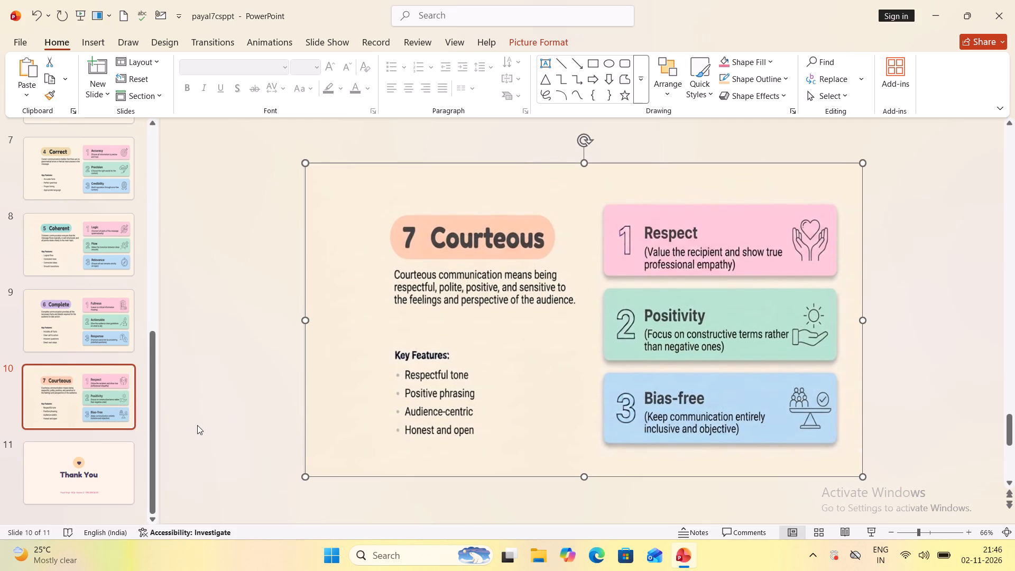
pyautogui.click(102, 492)
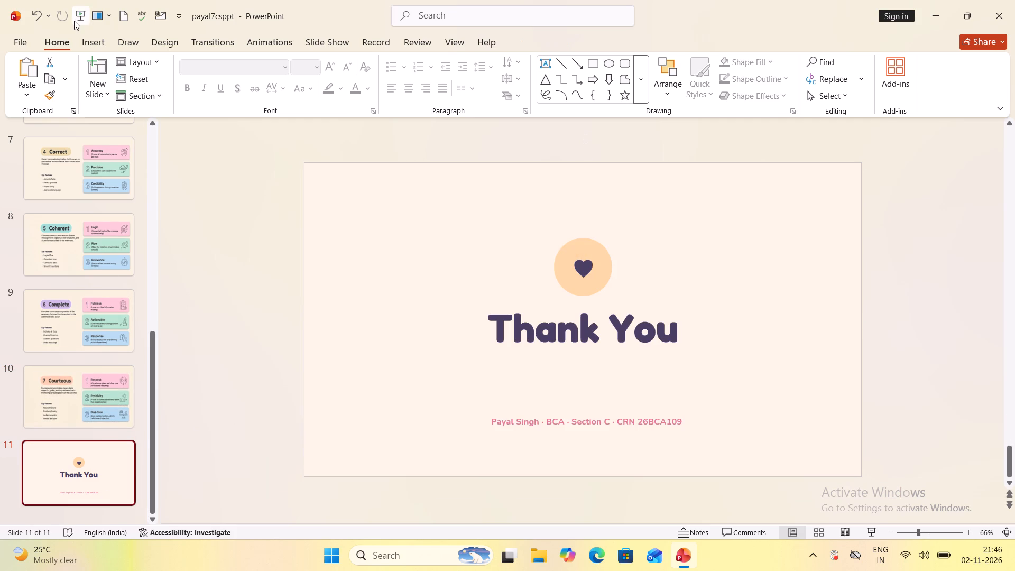
pyautogui.moveTo(91, 39); pyautogui.dragTo(95, 81)
pyautogui.click(95, 81)
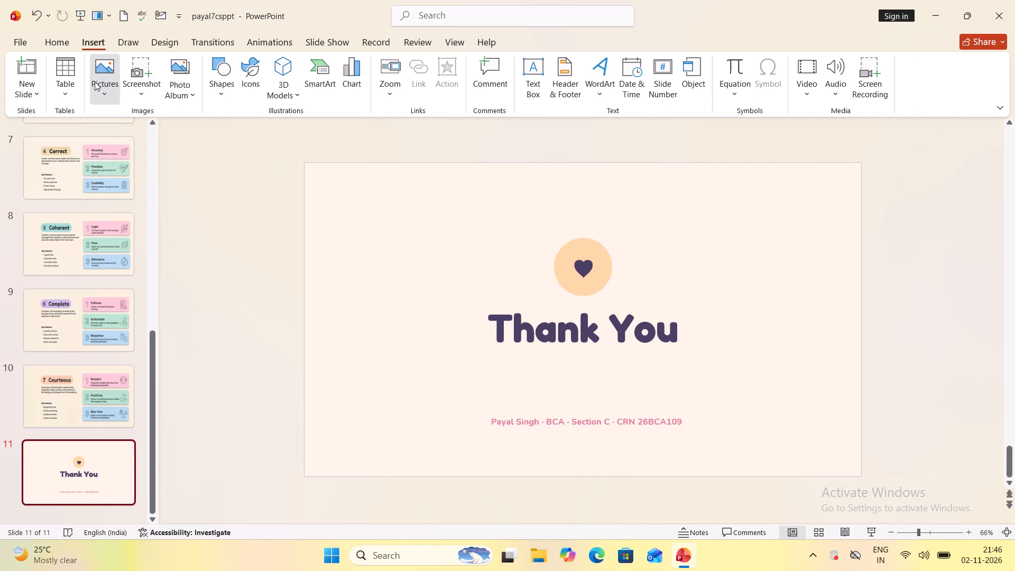
pyautogui.click(100, 136)
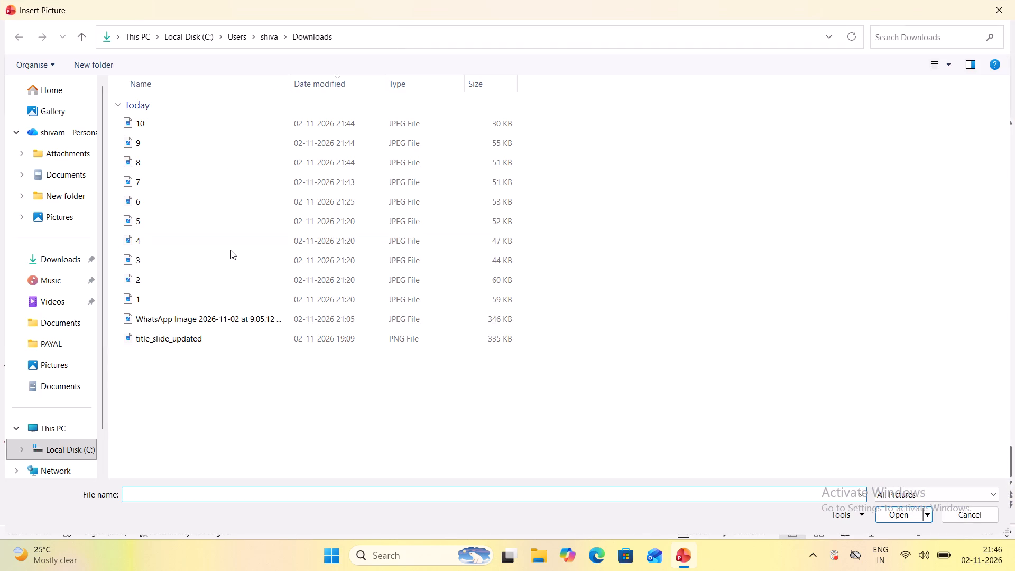
pyautogui.click(167, 123)
pyautogui.press('Down')
pyautogui.press('Up')
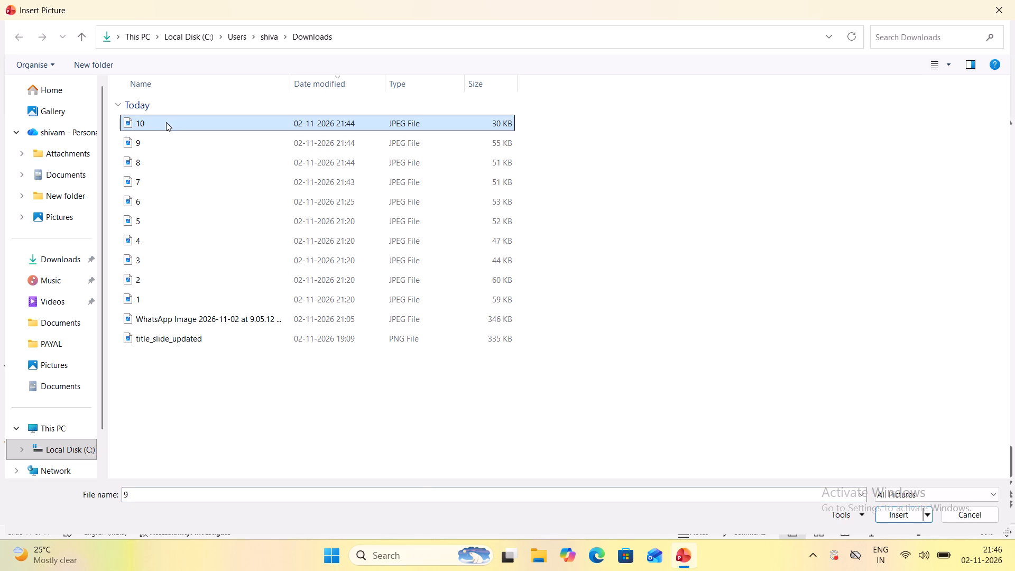
pyautogui.click(166, 122)
pyautogui.press('Return')
pyautogui.press('Return')
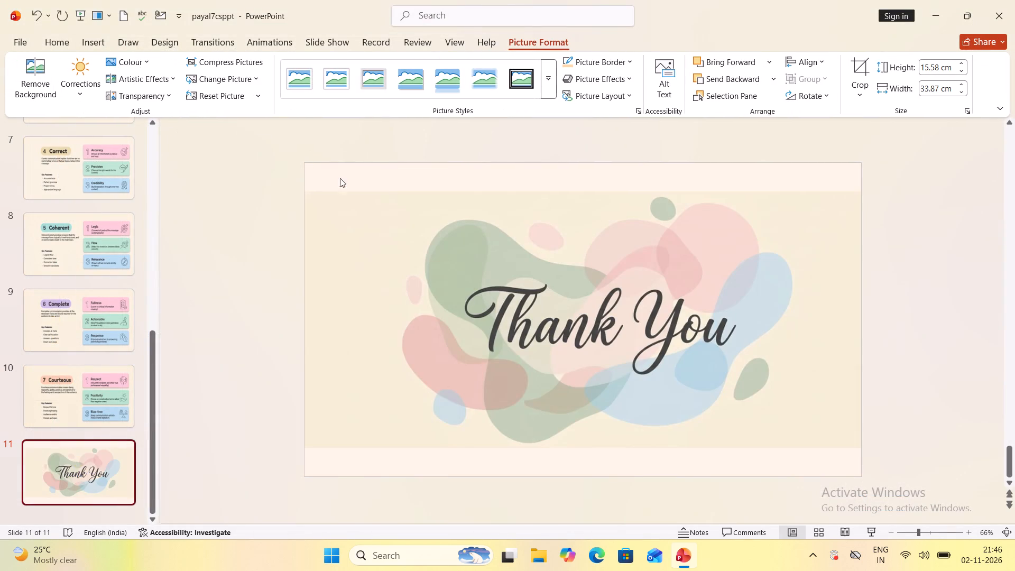
# Stretch the Thank You picture up and down to the slide's edges, making it 19.05 cm high.
pyautogui.click(489, 237)
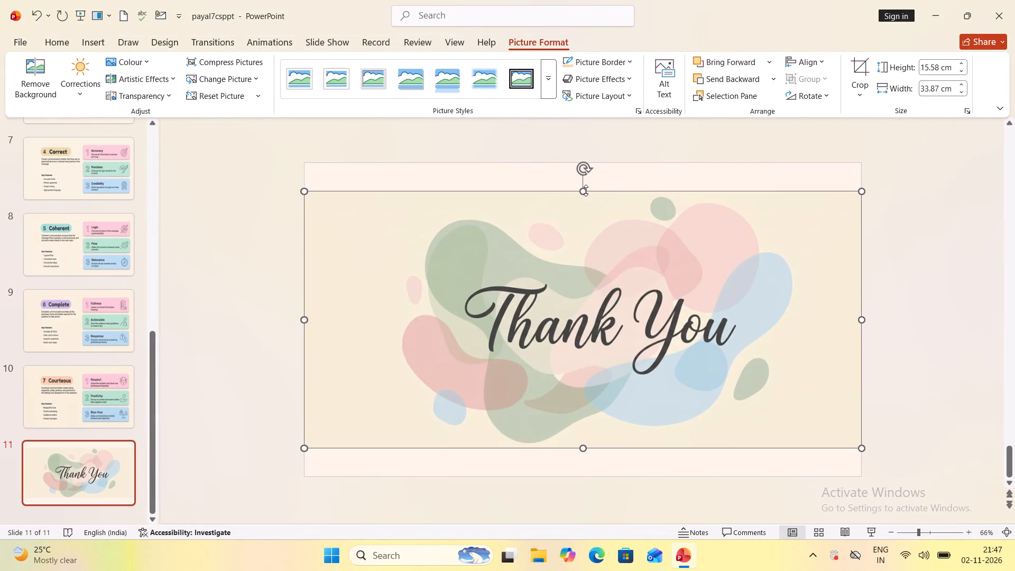
pyautogui.moveTo(582, 188); pyautogui.dragTo(582, 164, button='right')
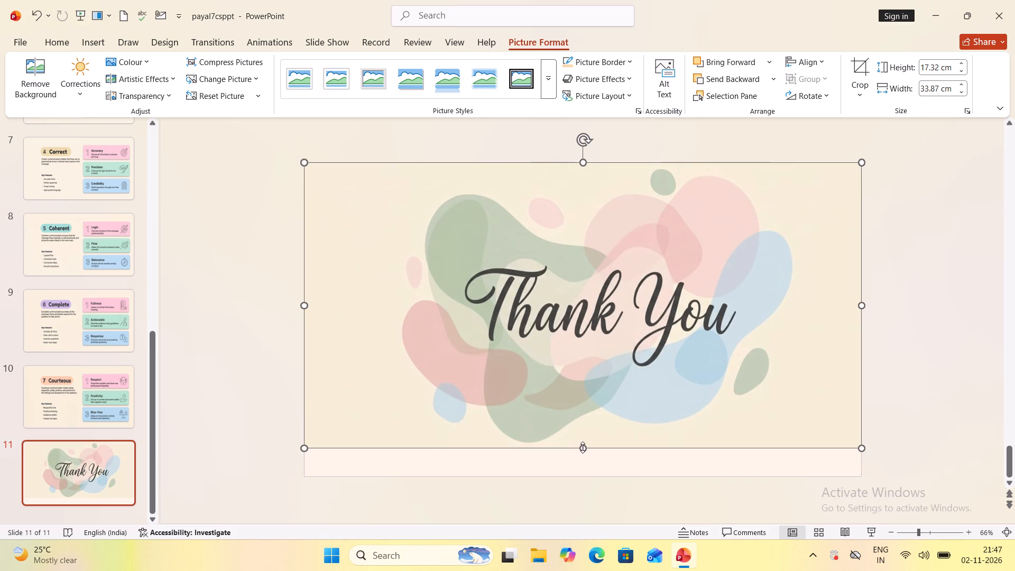
pyautogui.moveTo(583, 447); pyautogui.dragTo(583, 470, button='right')
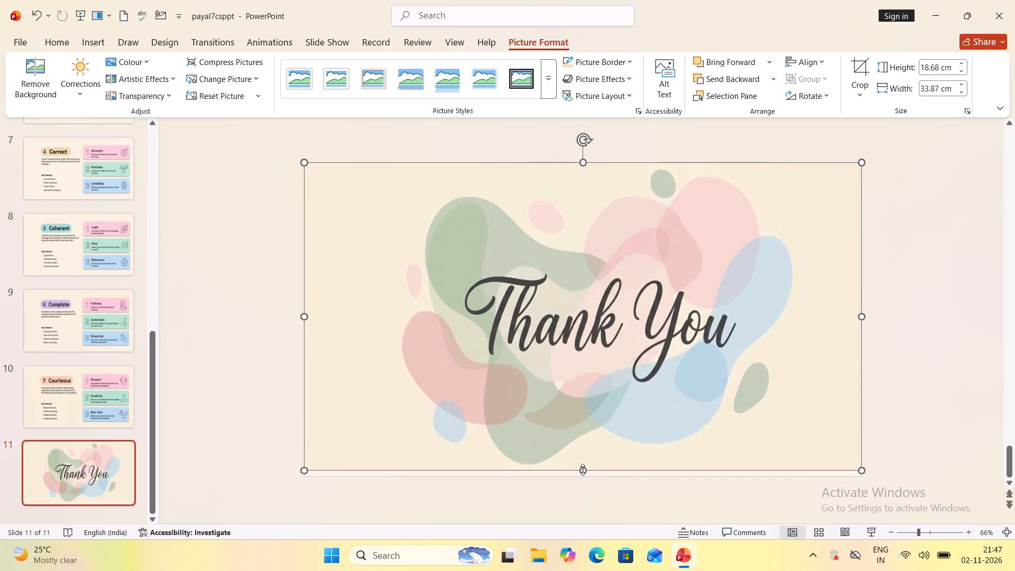
pyautogui.rightClick(583, 471)
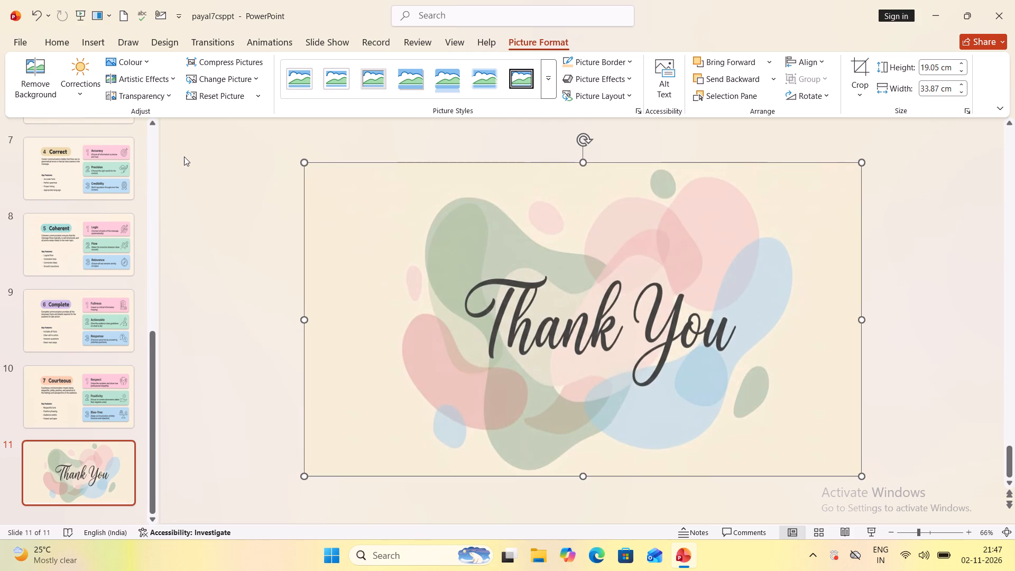
# Save the presentation.
pyautogui.click(20, 42)
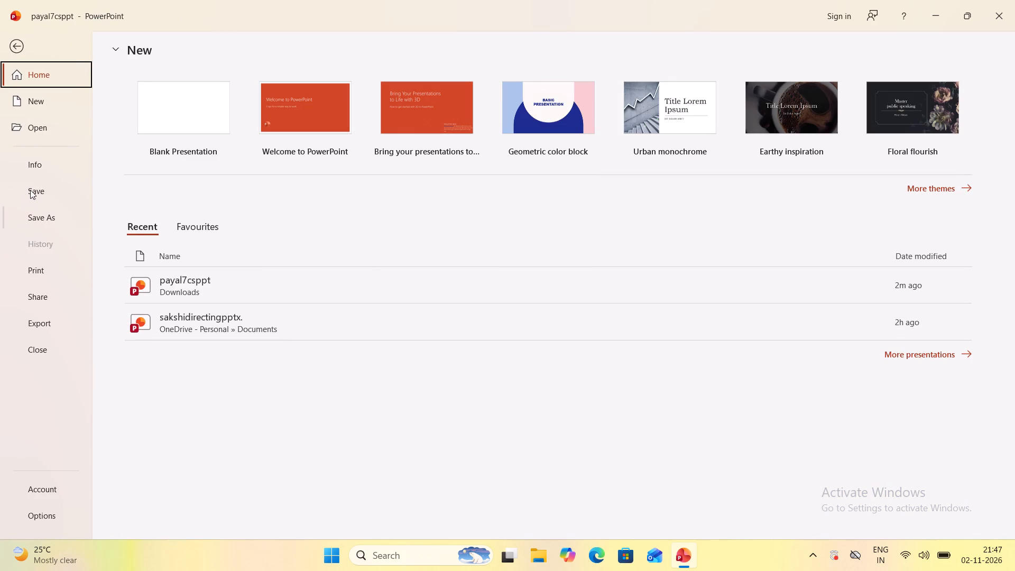
pyautogui.click(30, 190)
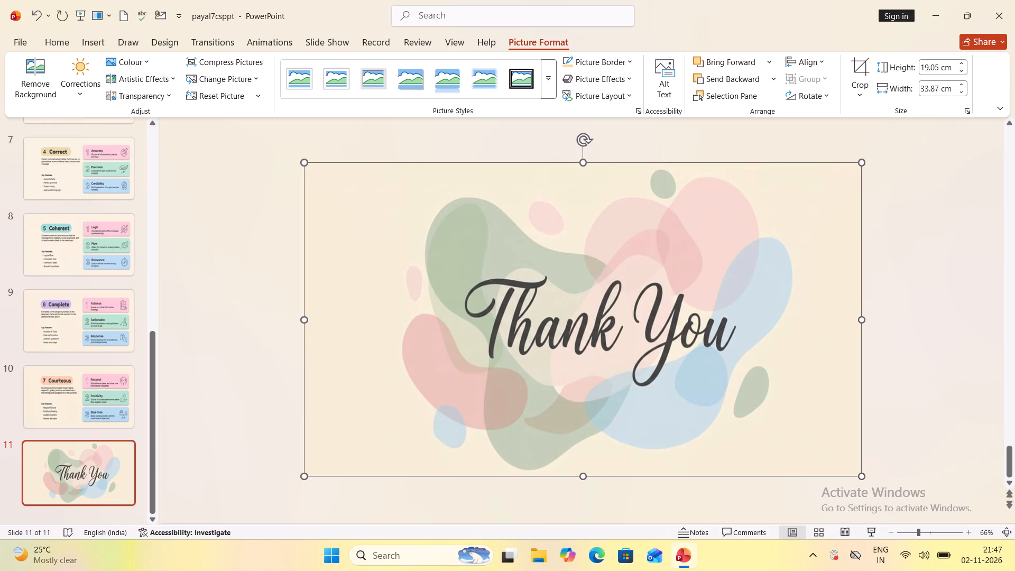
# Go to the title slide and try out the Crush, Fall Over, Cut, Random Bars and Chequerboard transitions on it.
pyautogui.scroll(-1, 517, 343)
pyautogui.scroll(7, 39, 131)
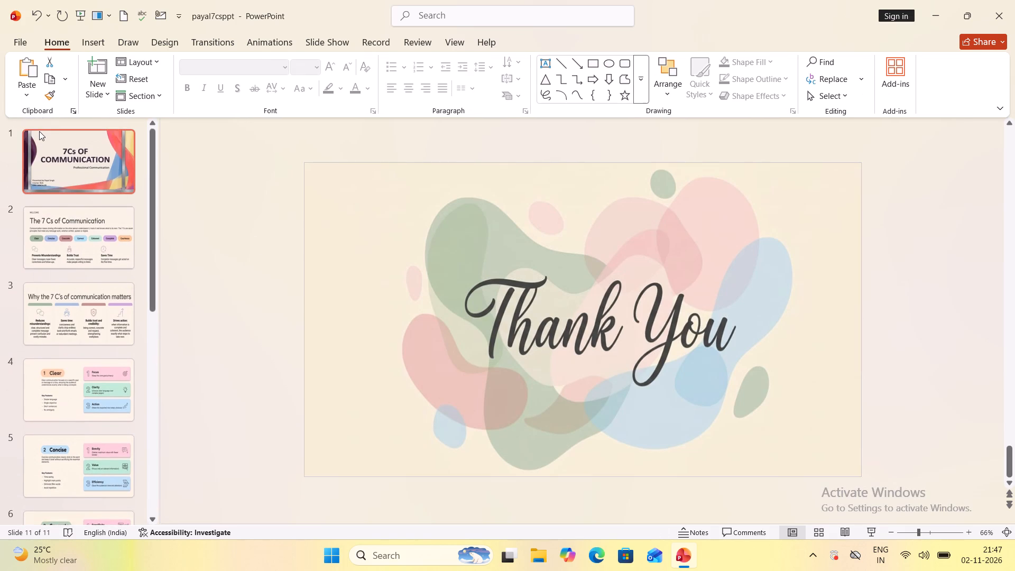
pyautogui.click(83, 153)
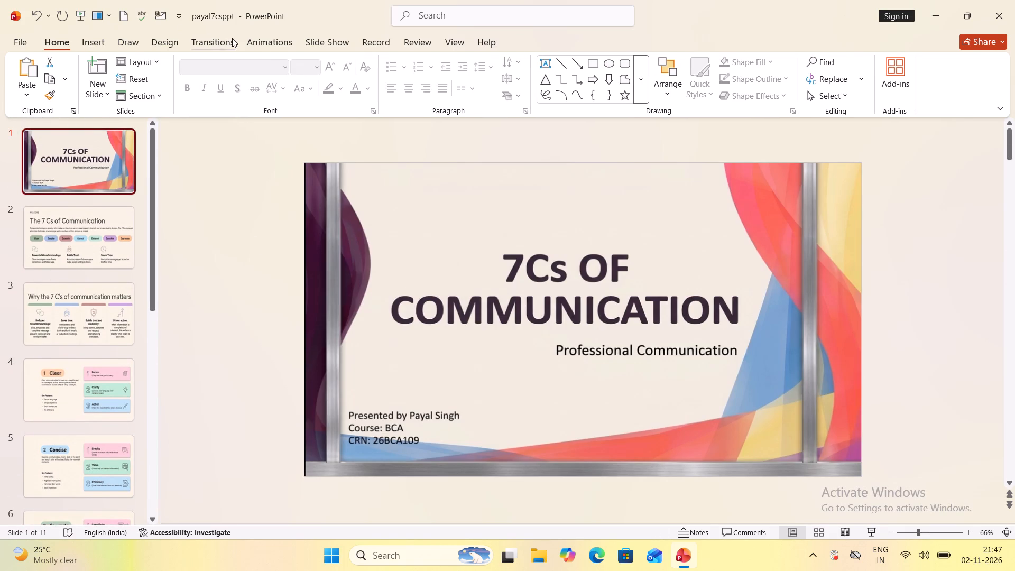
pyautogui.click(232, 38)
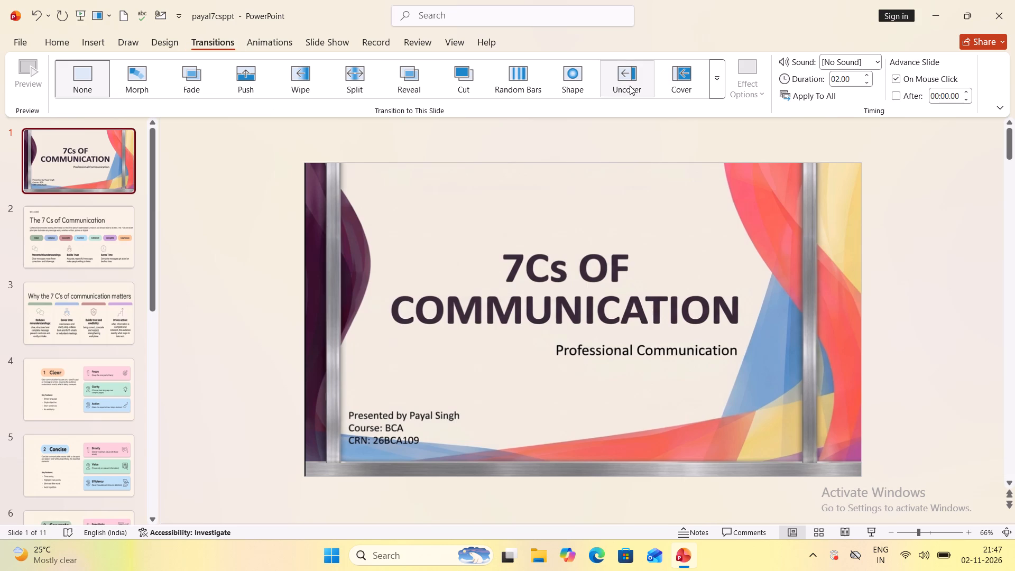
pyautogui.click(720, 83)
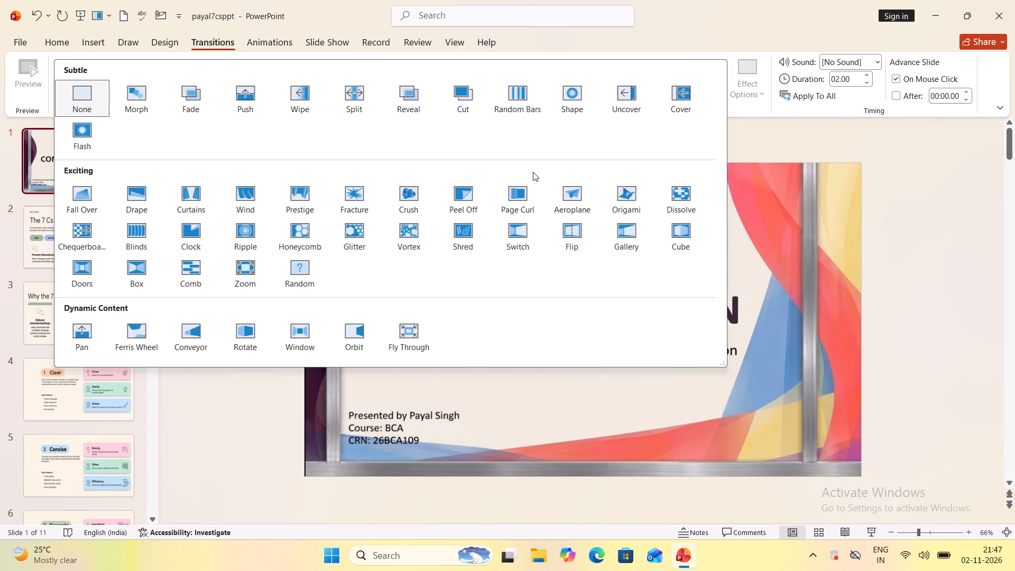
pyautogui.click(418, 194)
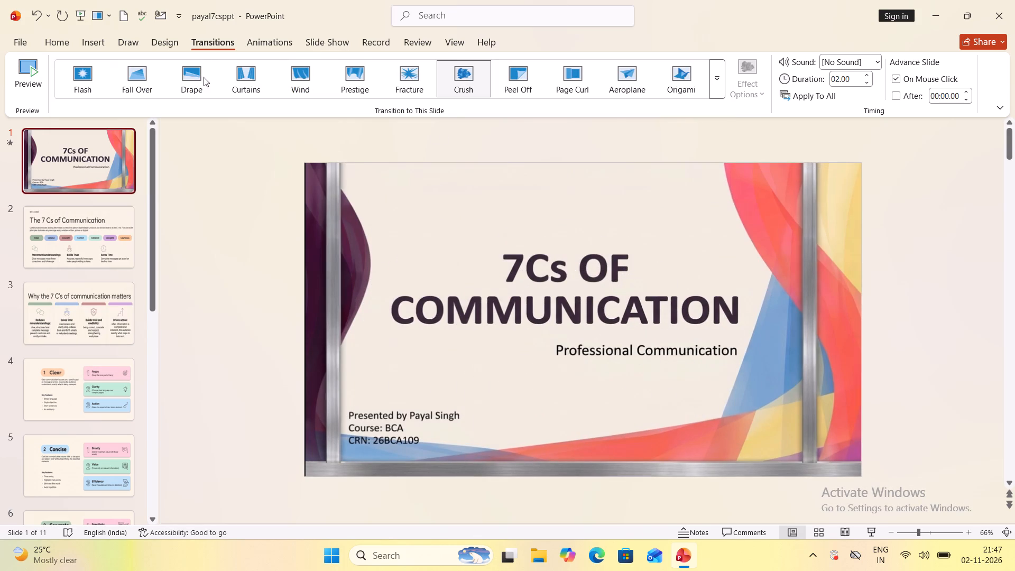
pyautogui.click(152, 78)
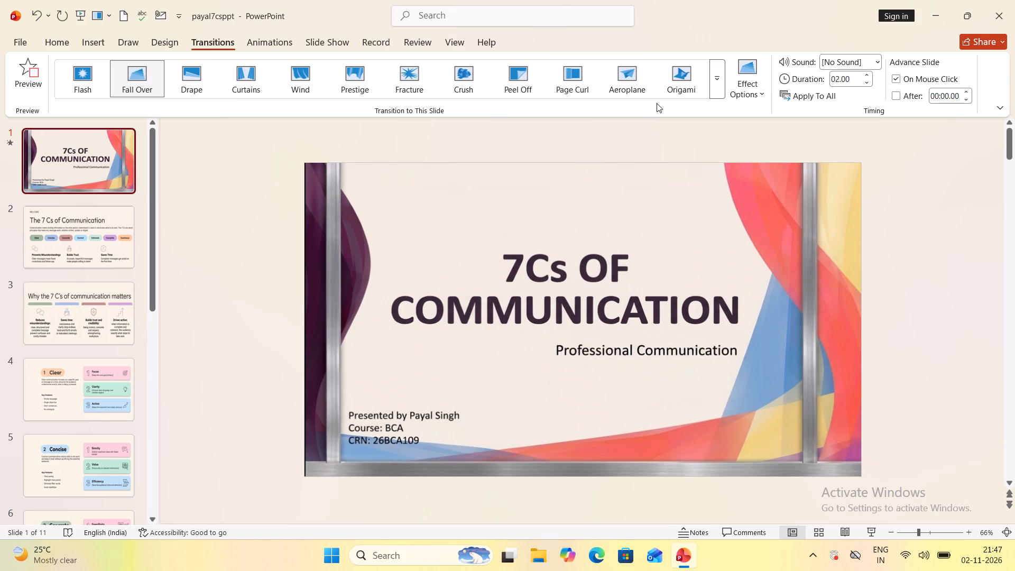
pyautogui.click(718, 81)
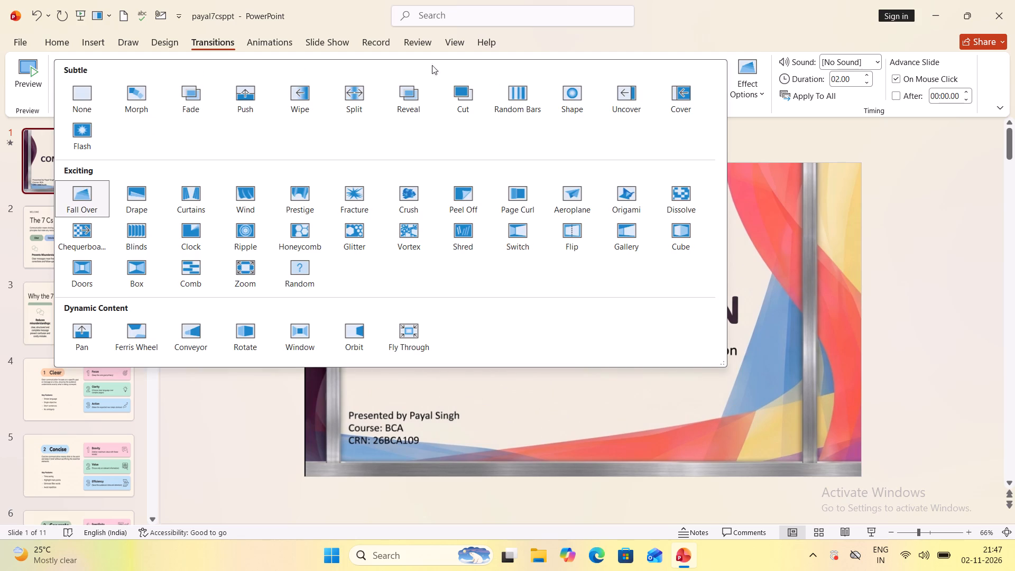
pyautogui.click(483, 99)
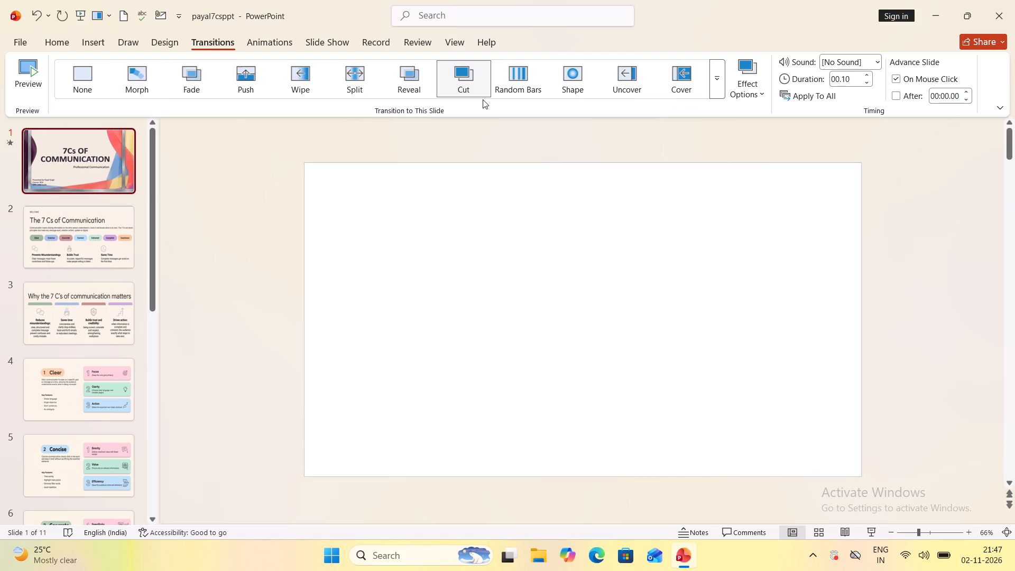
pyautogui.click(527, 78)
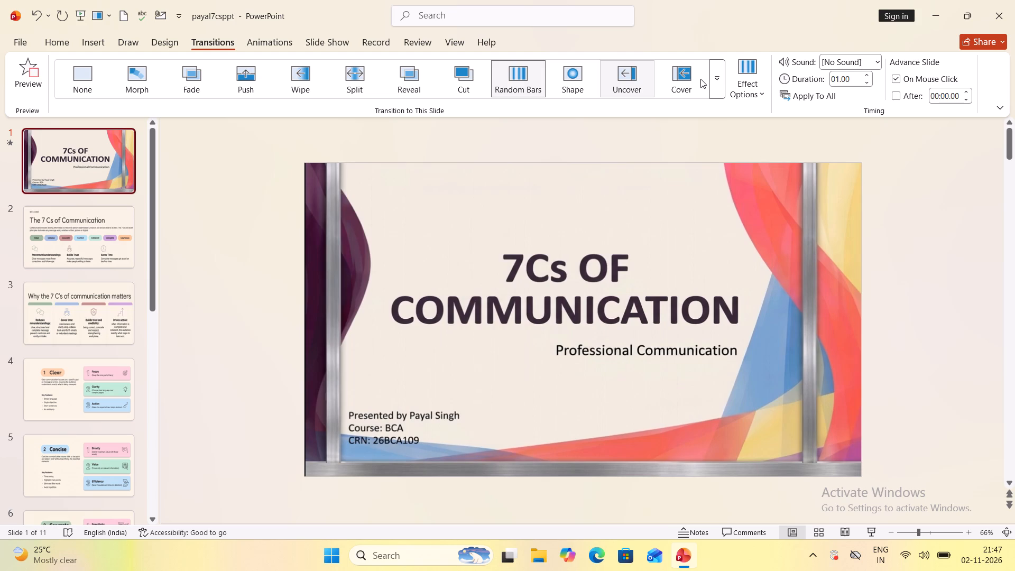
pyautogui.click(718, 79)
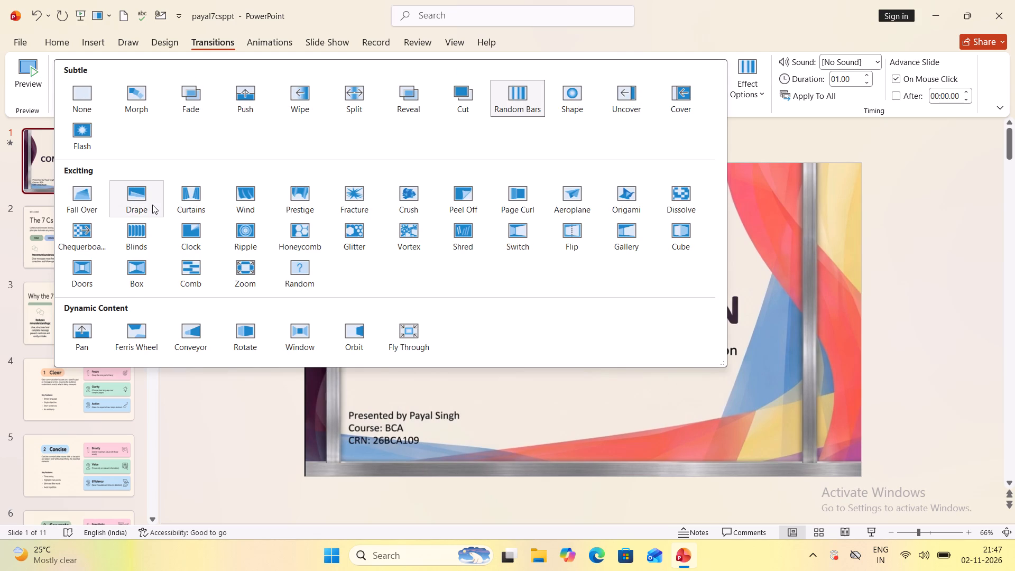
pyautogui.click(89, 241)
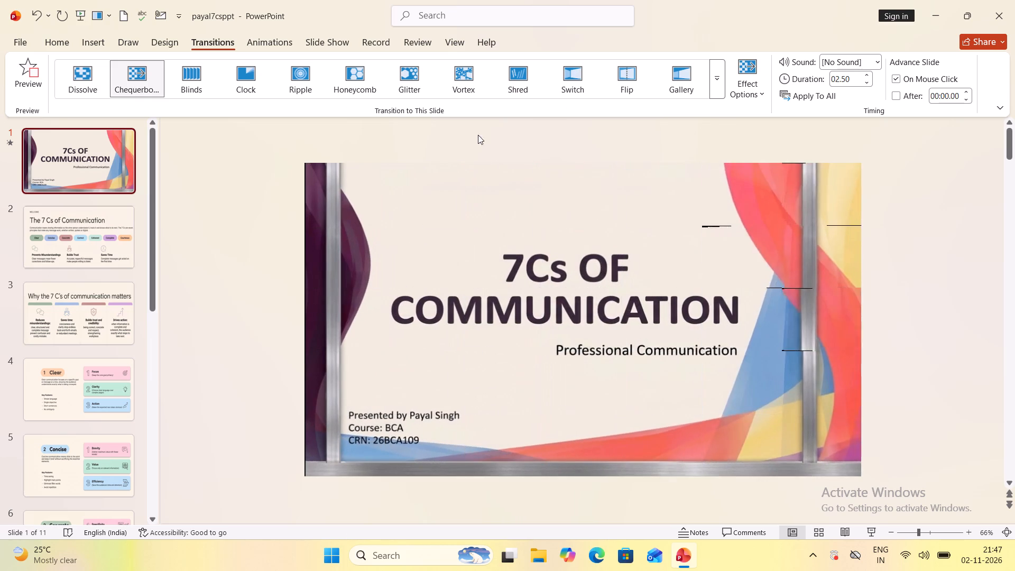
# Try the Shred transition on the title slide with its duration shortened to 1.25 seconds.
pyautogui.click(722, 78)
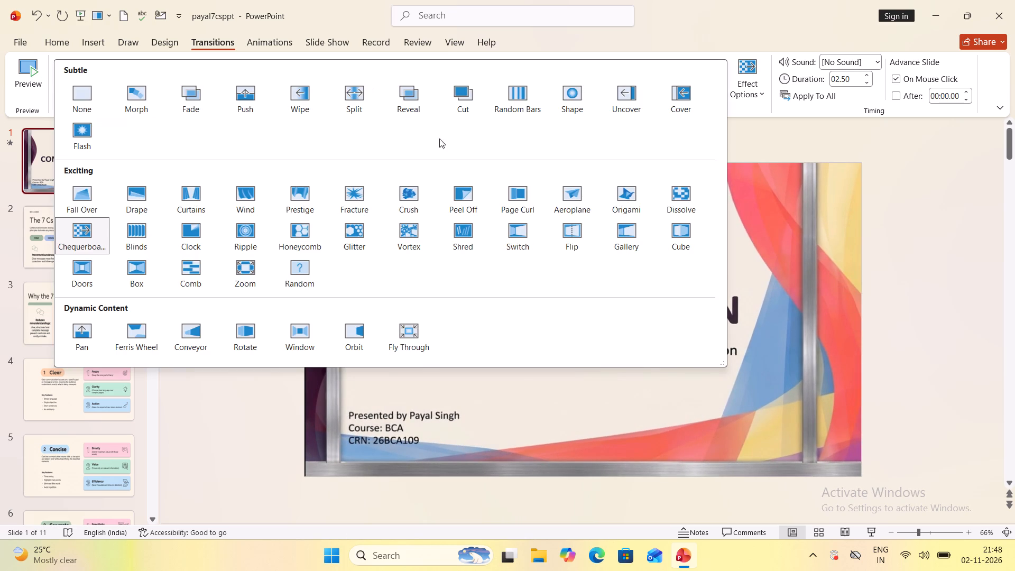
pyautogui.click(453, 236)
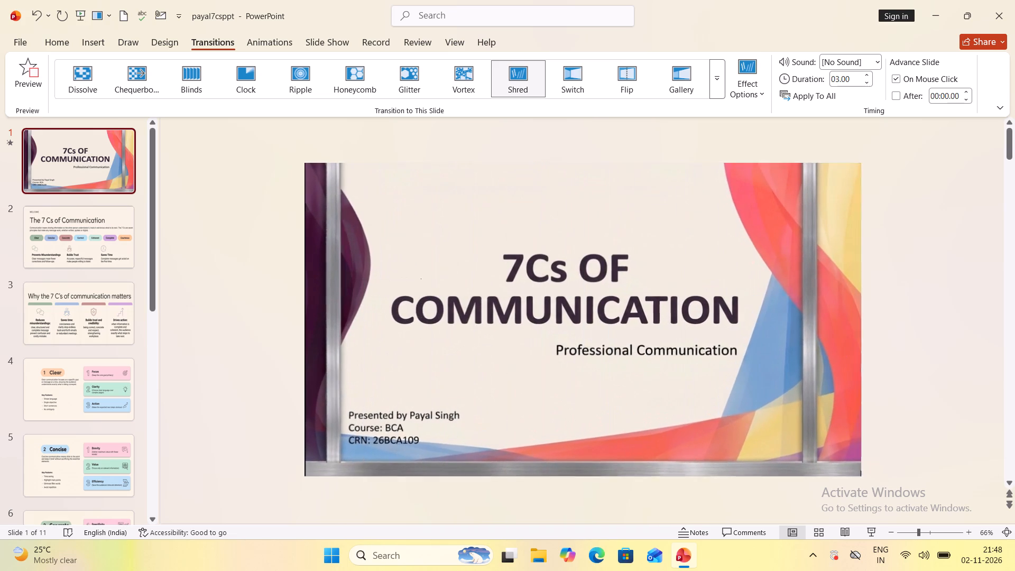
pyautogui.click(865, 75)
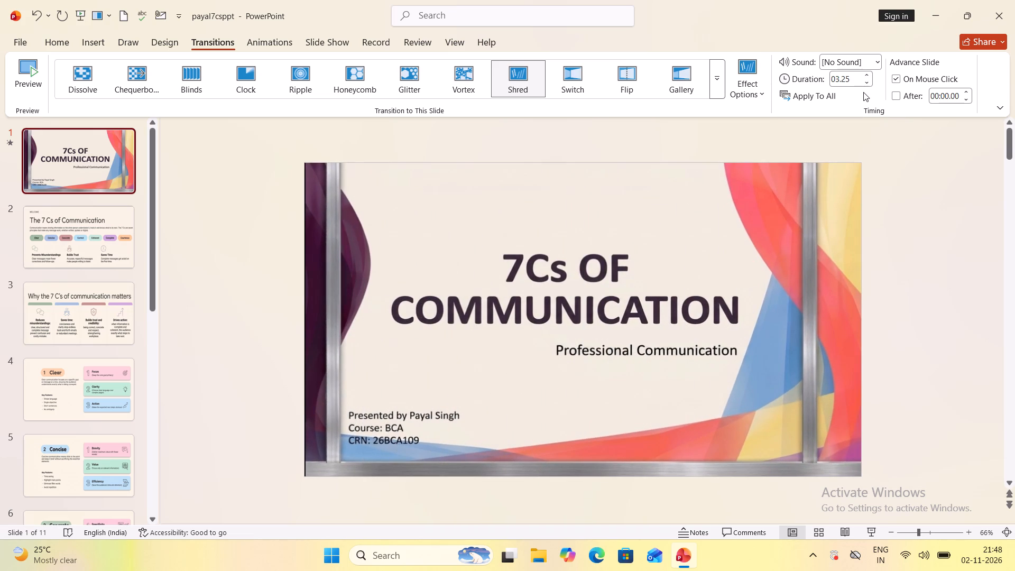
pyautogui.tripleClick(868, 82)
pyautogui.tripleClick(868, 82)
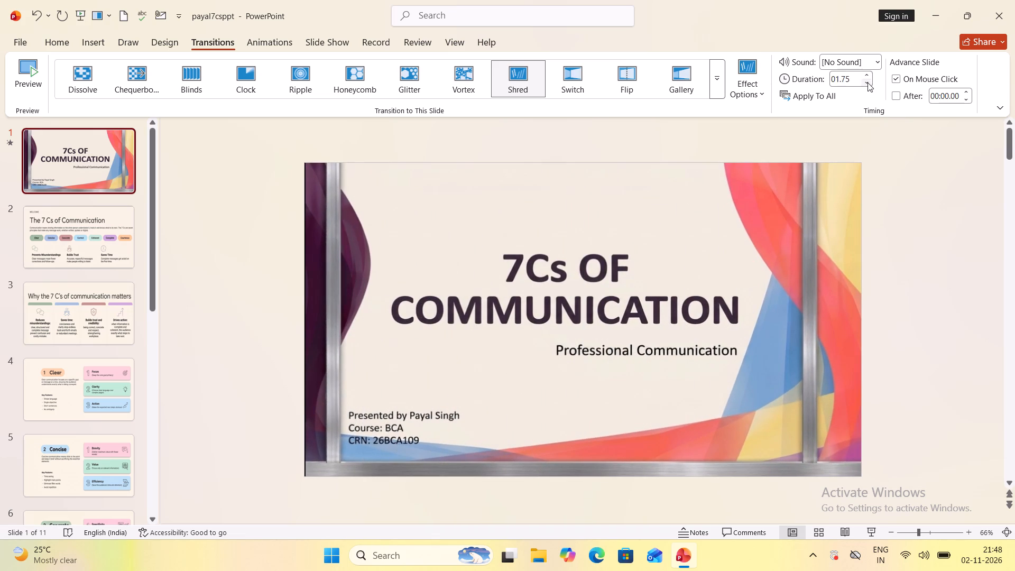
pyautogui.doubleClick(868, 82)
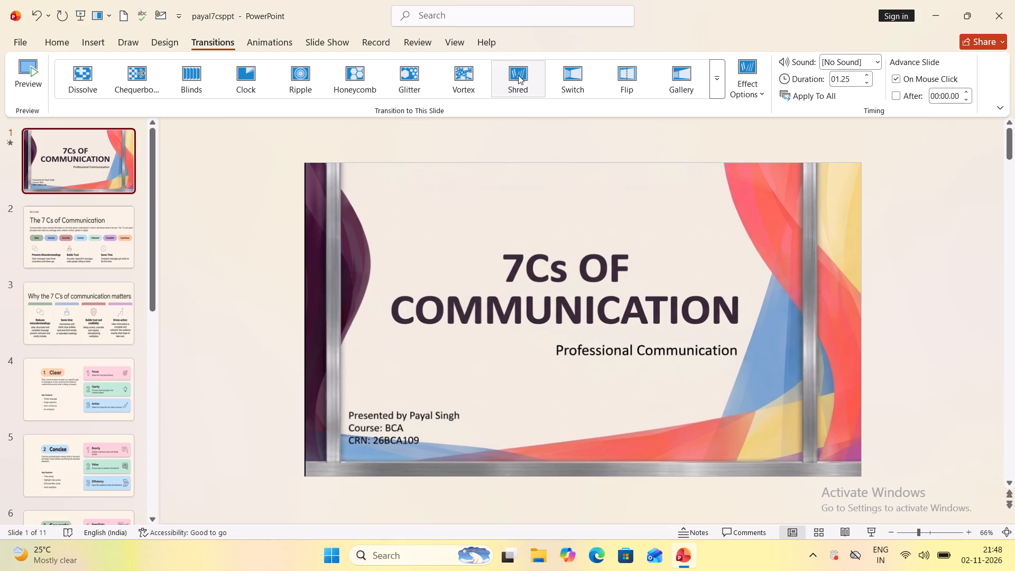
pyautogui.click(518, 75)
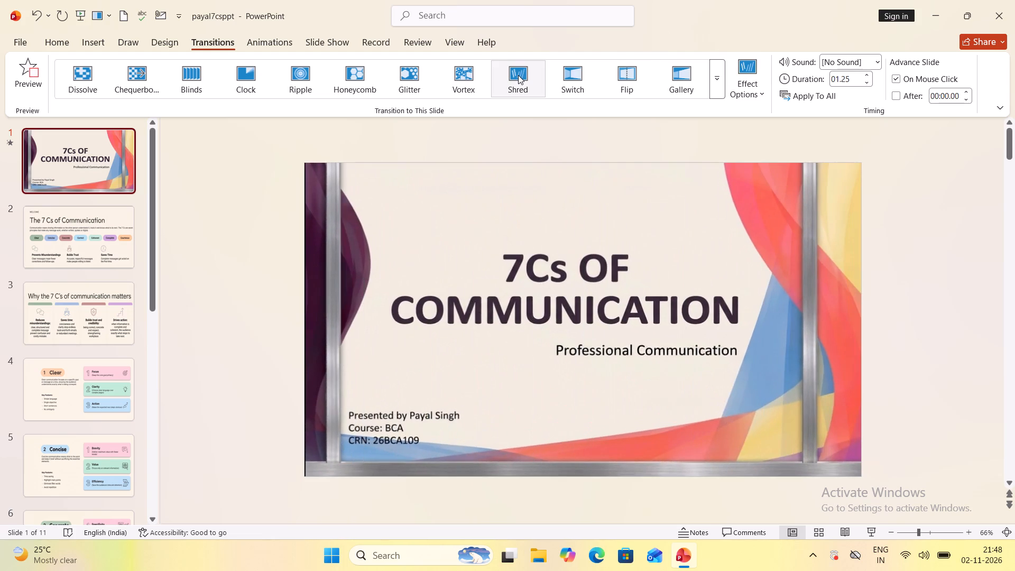
# Try the Cube transition on the title slide and replace it with the Box transition.
pyautogui.click(722, 86)
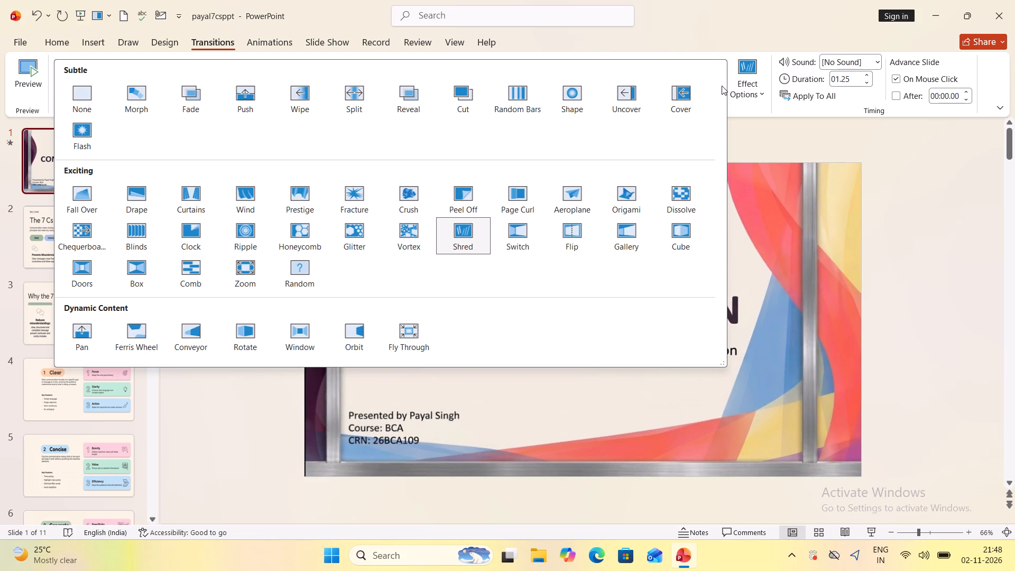
pyautogui.click(672, 241)
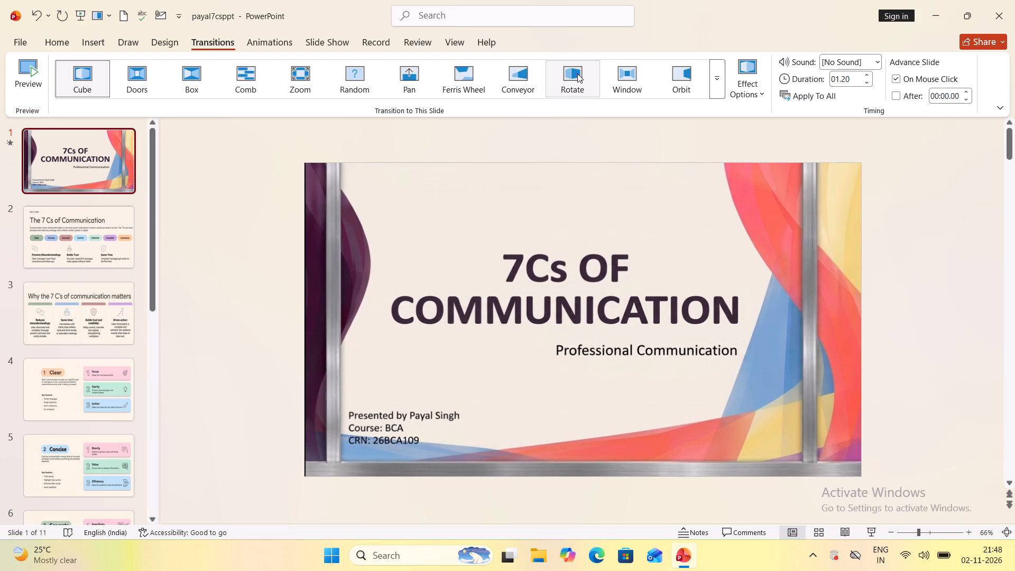
pyautogui.click(198, 67)
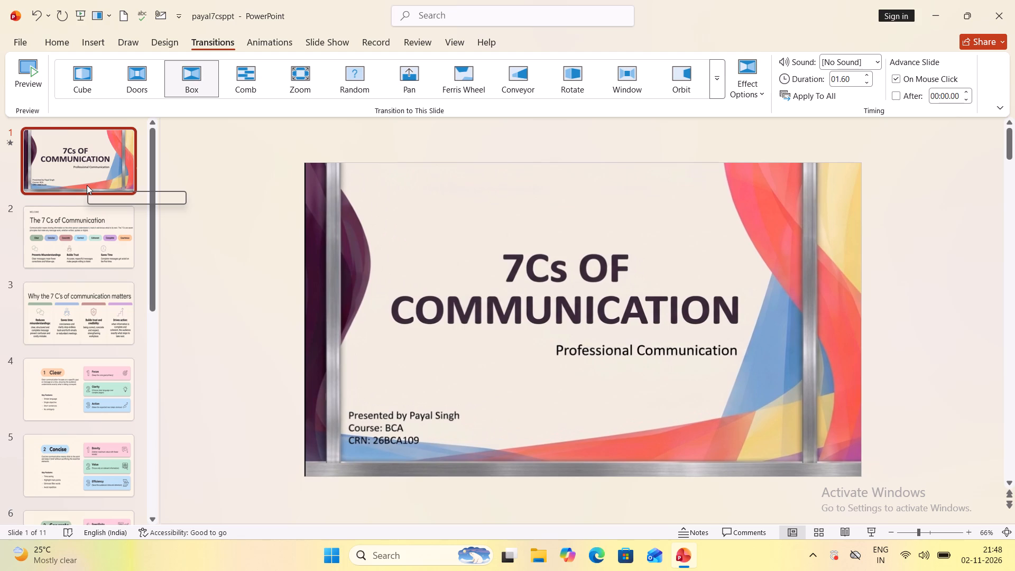
# Try the Split transition on slide 2, replace it with Reveal and shorten the duration to 1.50 seconds.
pyautogui.press('Down')
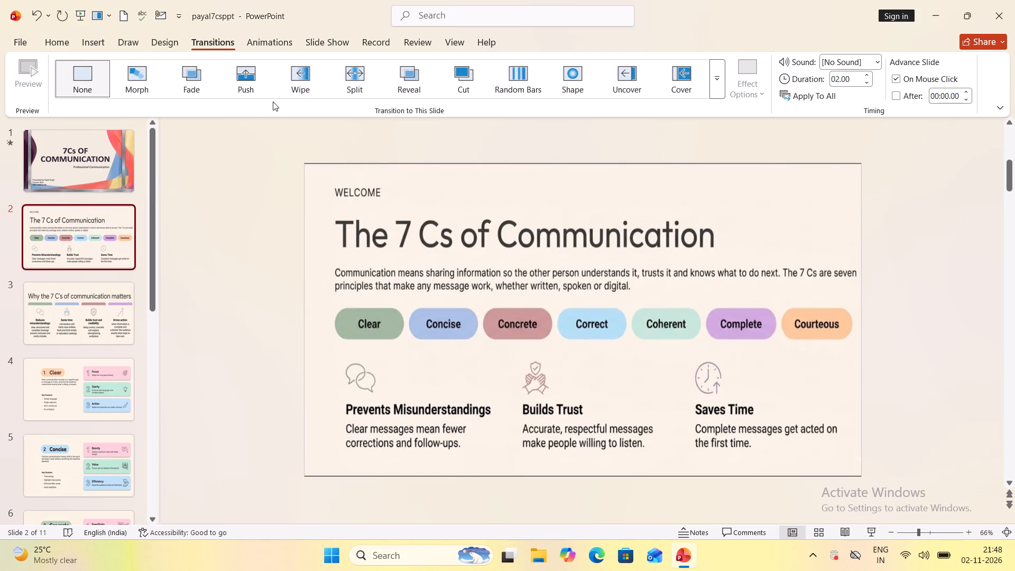
pyautogui.click(364, 64)
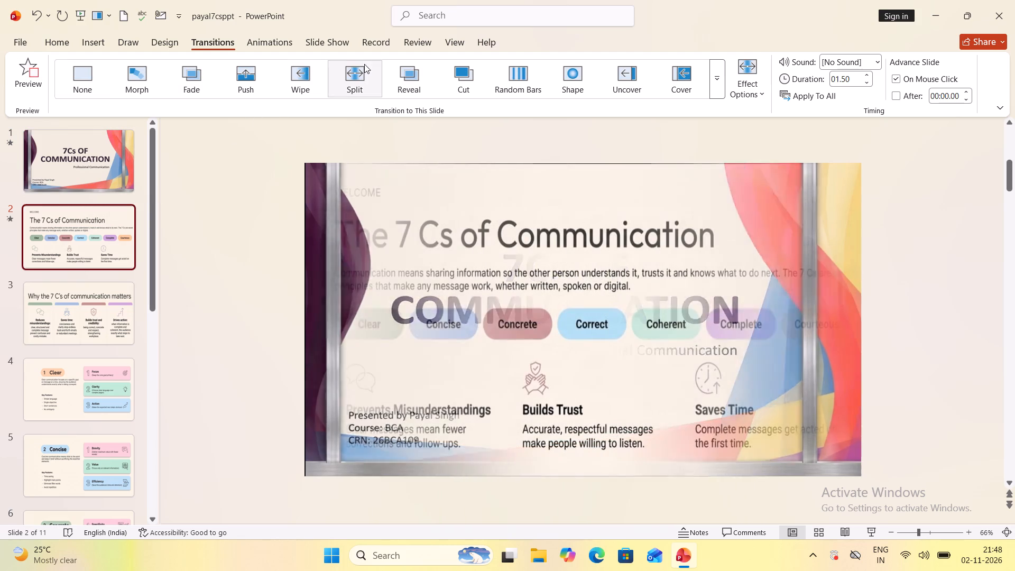
pyautogui.click(427, 80)
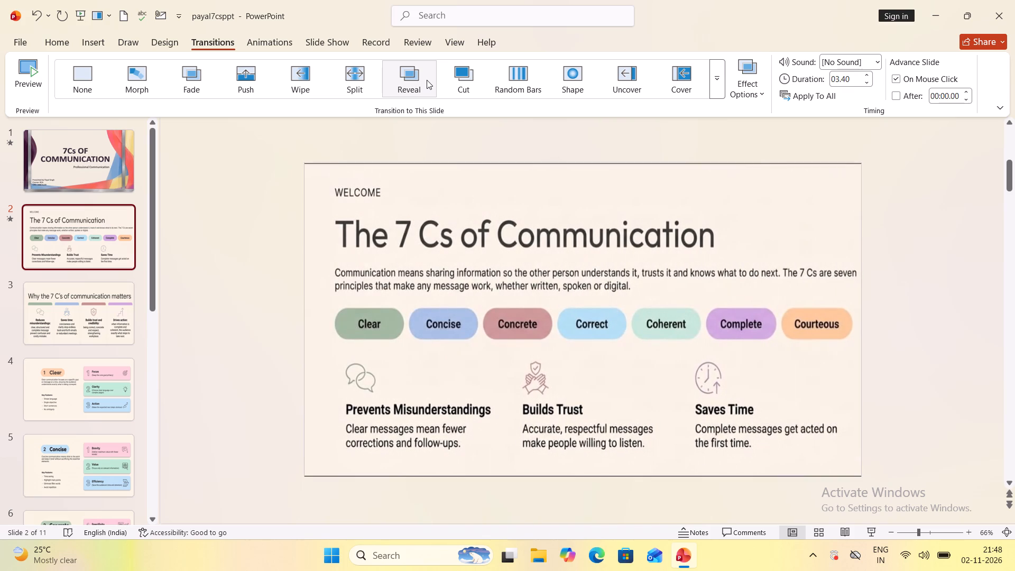
pyautogui.tripleClick(866, 81)
pyautogui.tripleClick(866, 81)
pyautogui.doubleClick(866, 81)
# Check slide 2's Reveal transition by running the slide show from that slide and previewing the effect.
pyautogui.press('Down')
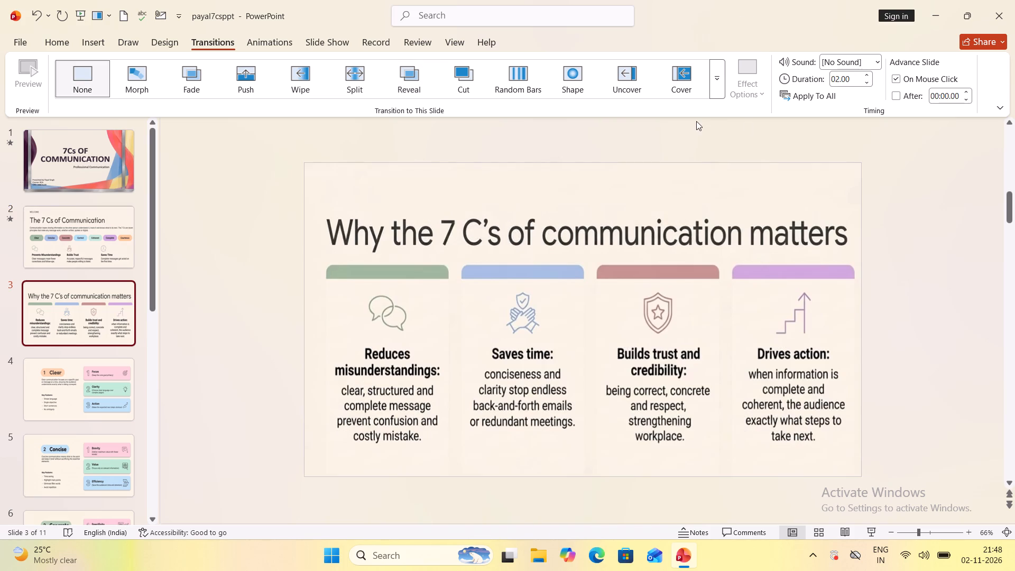
pyautogui.click(65, 241)
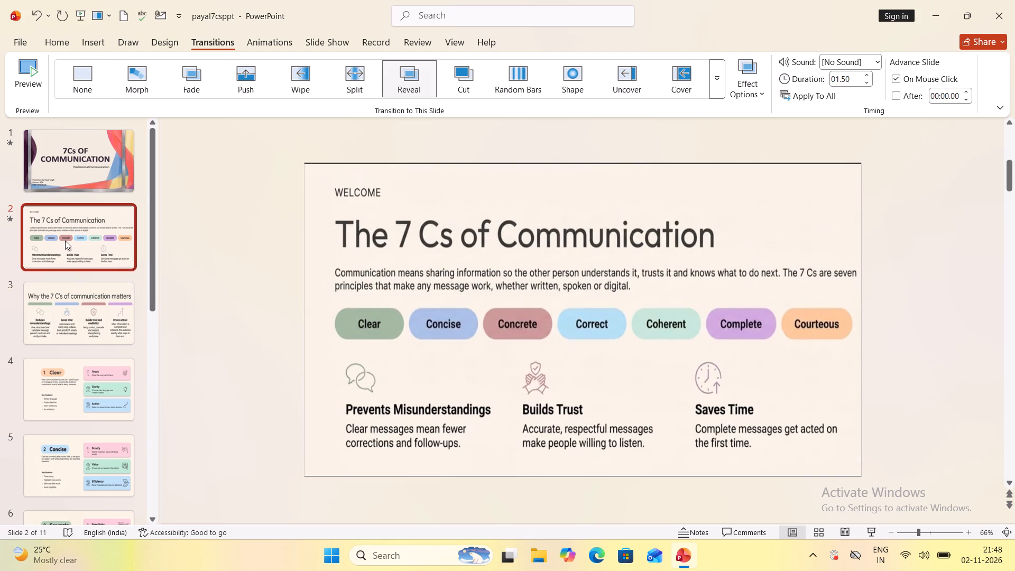
pyautogui.hotkey('shift', 'F5')
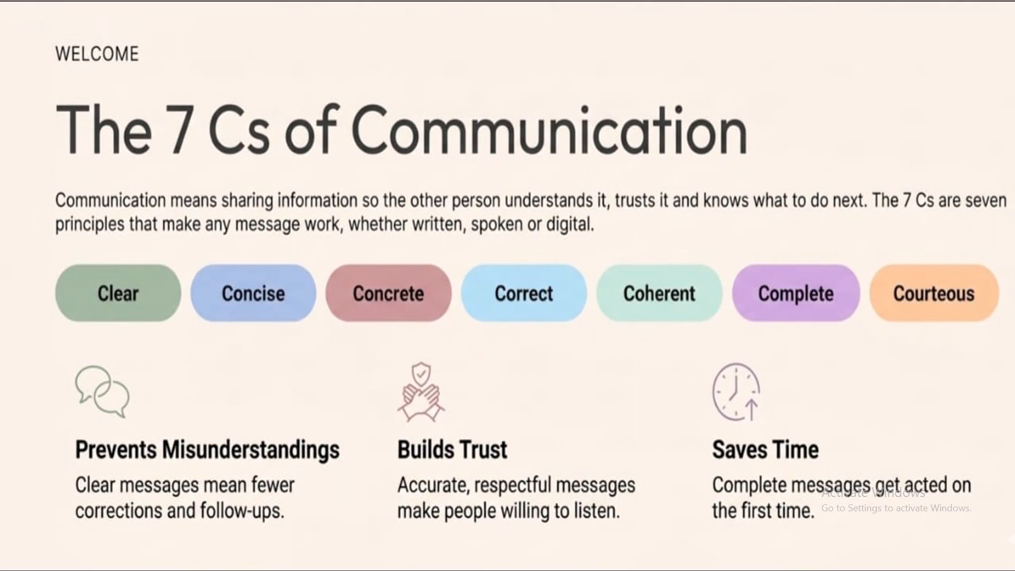
pyautogui.hotkey('shift', 'F5')
pyautogui.hotkey('shift', 'F5')
pyautogui.press('Escape')
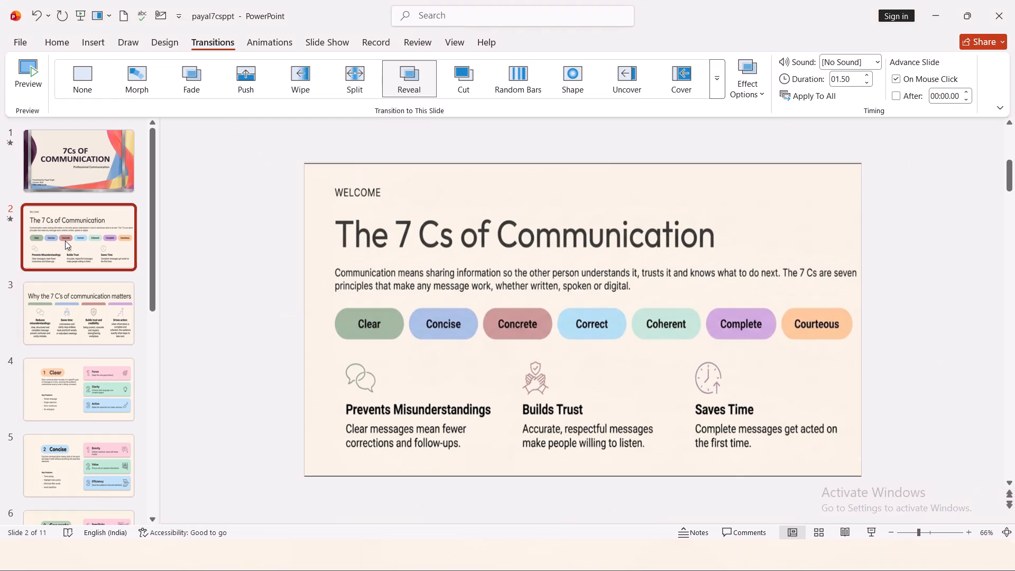
pyautogui.click(30, 69)
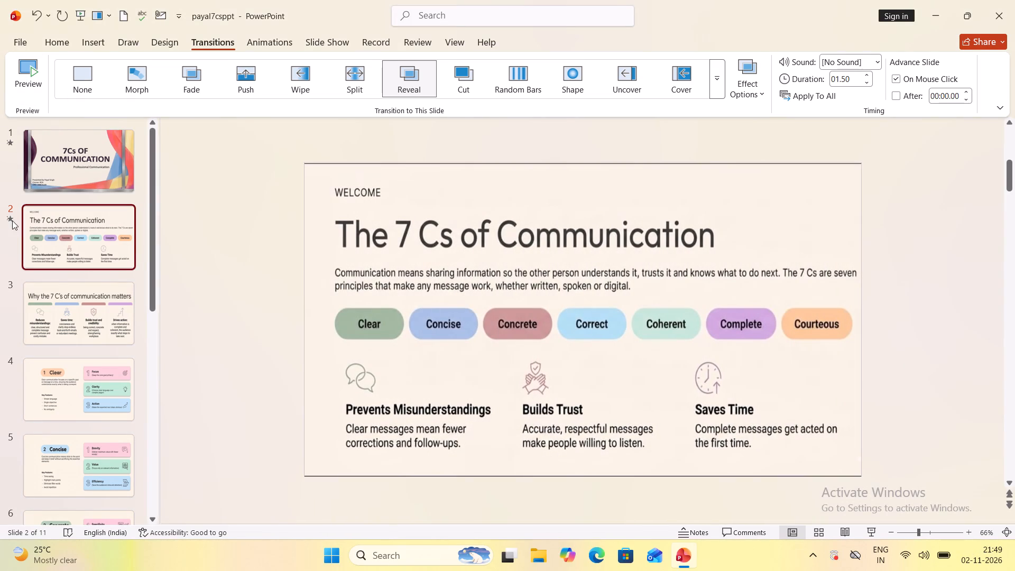
# Try the Morph transition on slide 3, about why the 7 Cs matter, and replace it with Box.
pyautogui.click(71, 300)
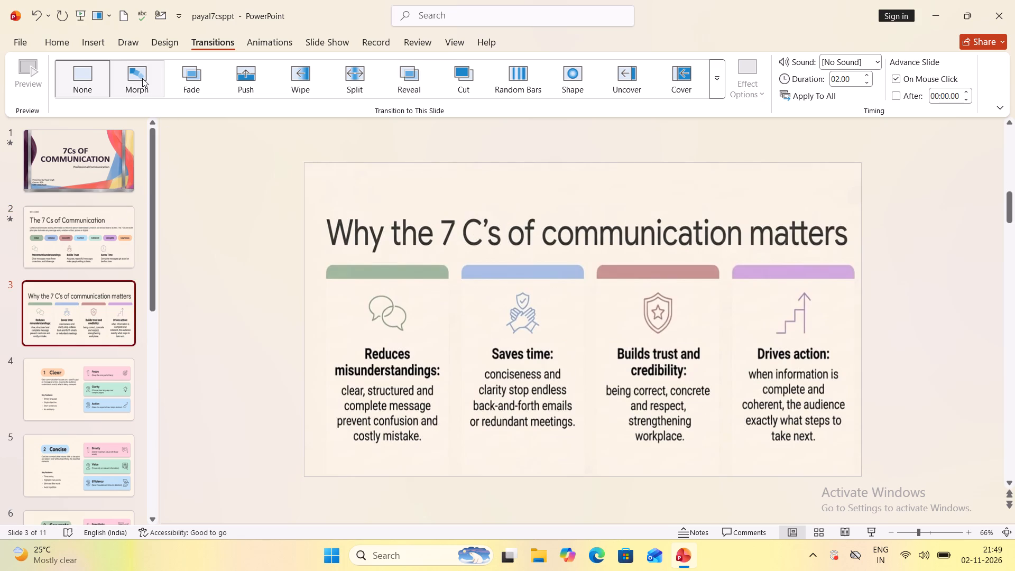
pyautogui.click(142, 78)
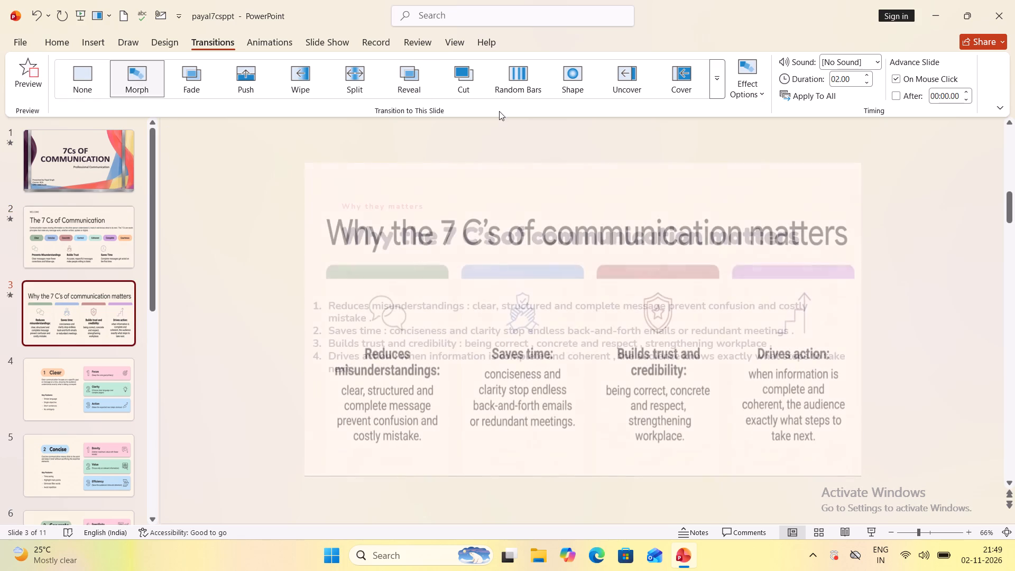
pyautogui.click(719, 83)
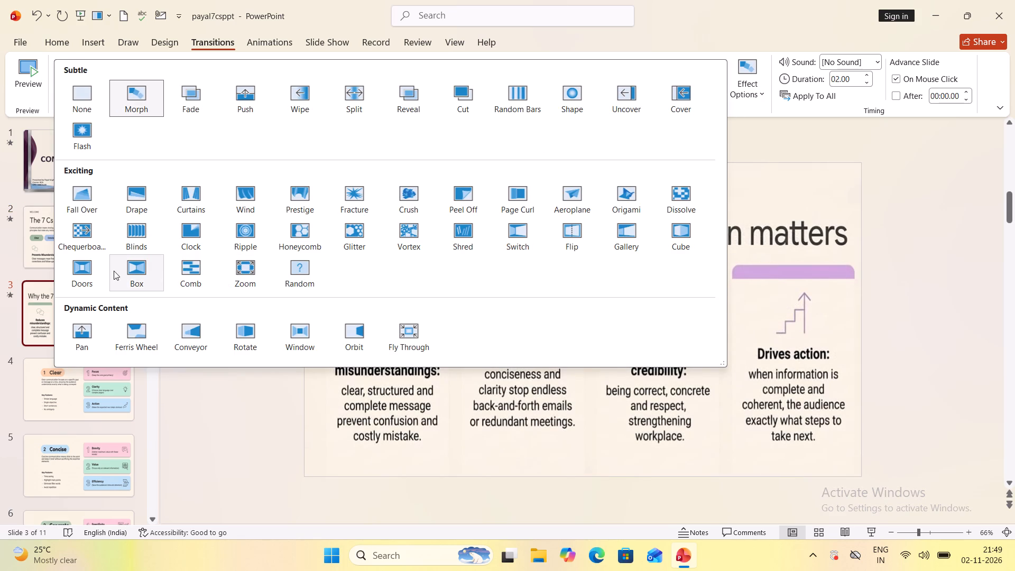
pyautogui.click(131, 271)
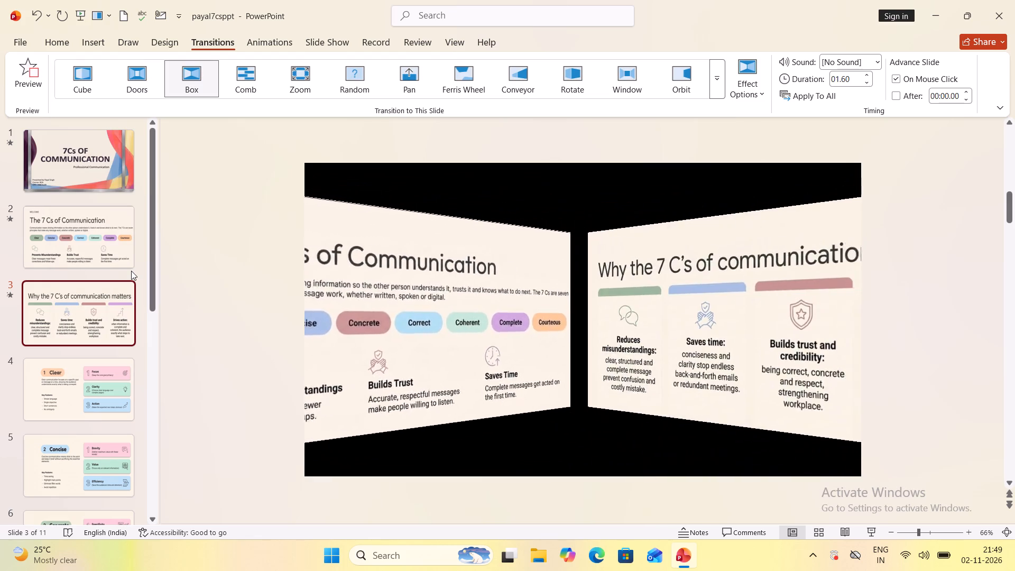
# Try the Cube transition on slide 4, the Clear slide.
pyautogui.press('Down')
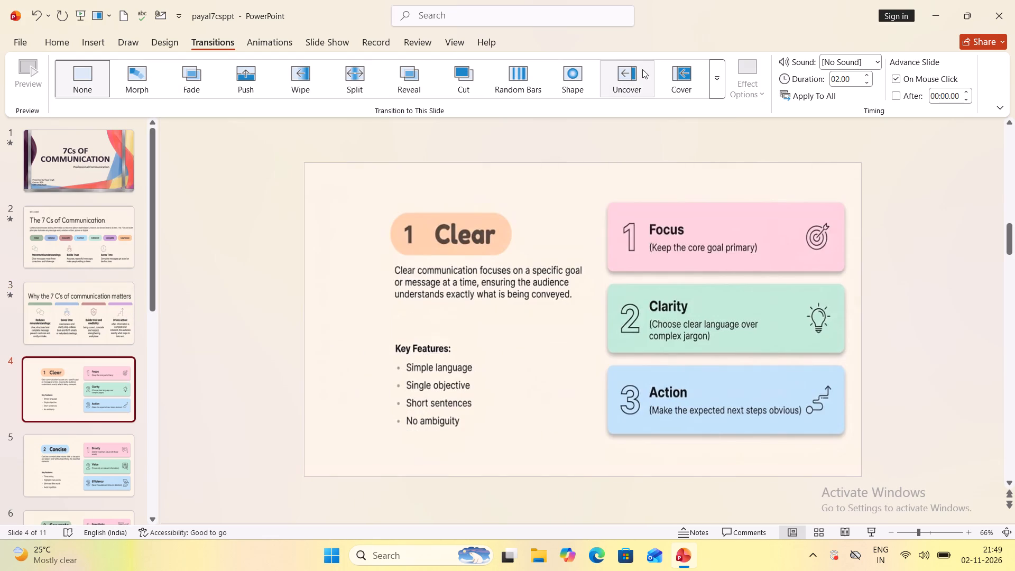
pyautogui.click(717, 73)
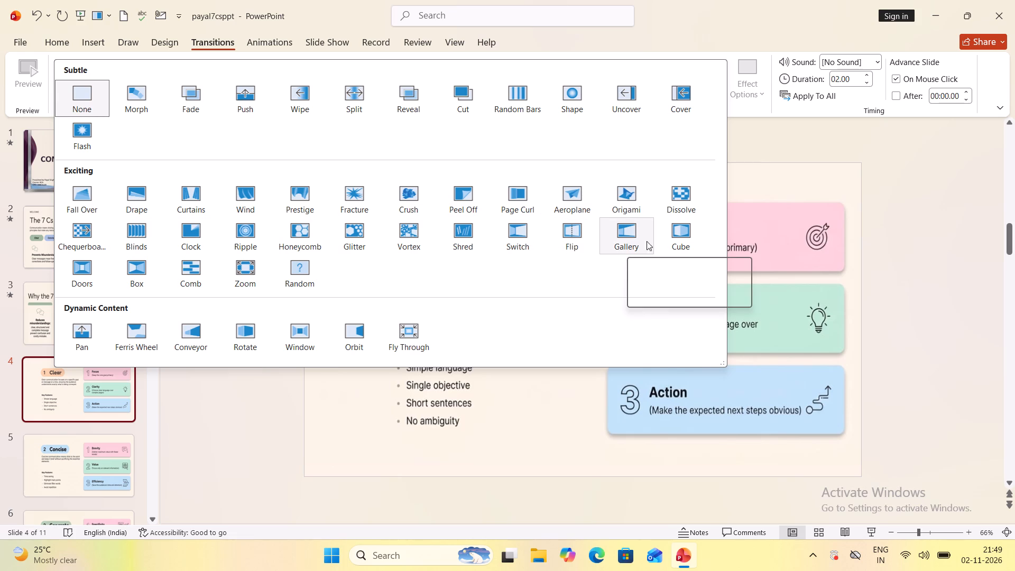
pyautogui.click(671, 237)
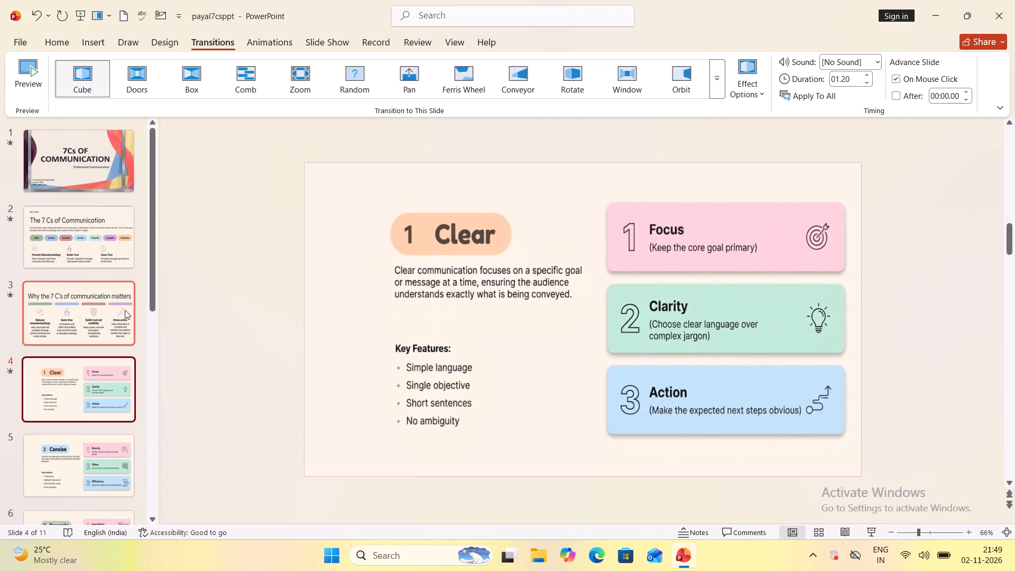
# Preview the transitions on slide 3 and on the Clear slide.
pyautogui.click(125, 310)
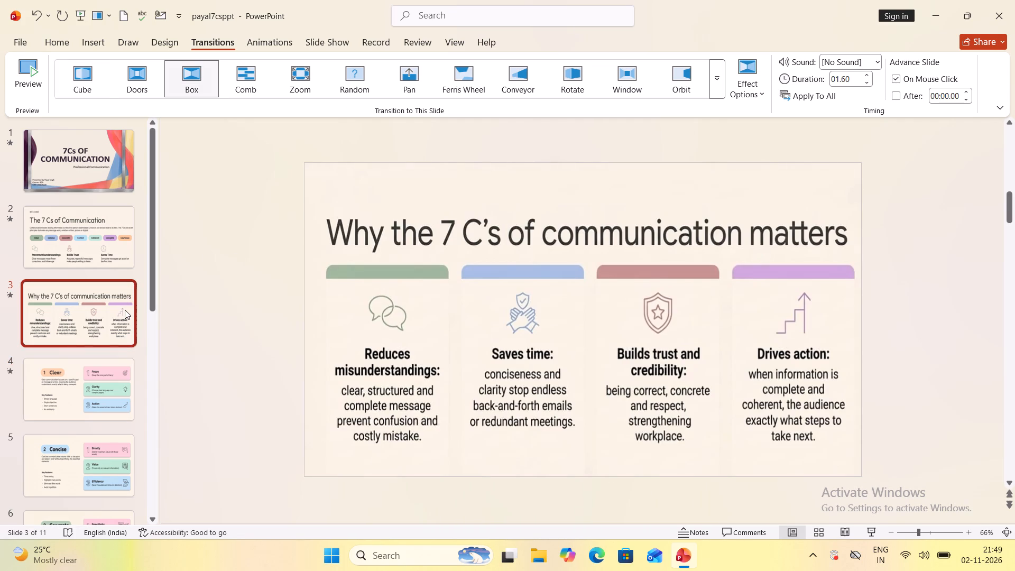
pyautogui.click(26, 67)
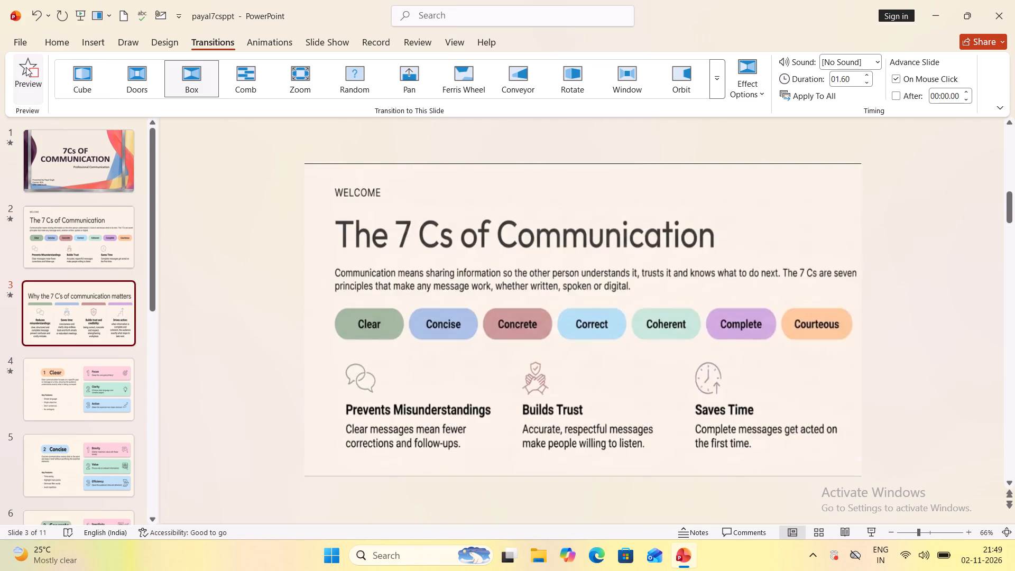
pyautogui.press('Down')
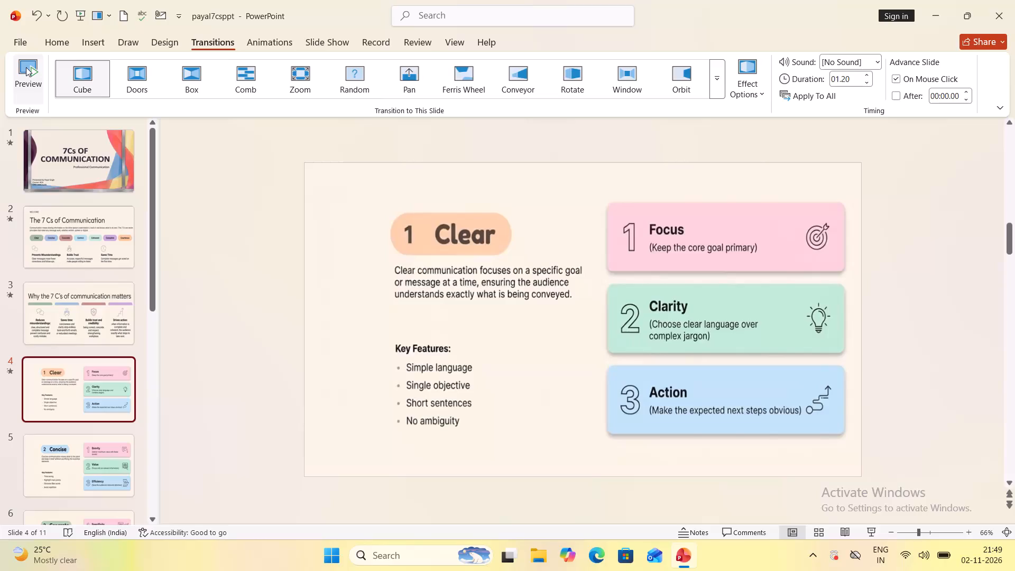
pyautogui.click(25, 63)
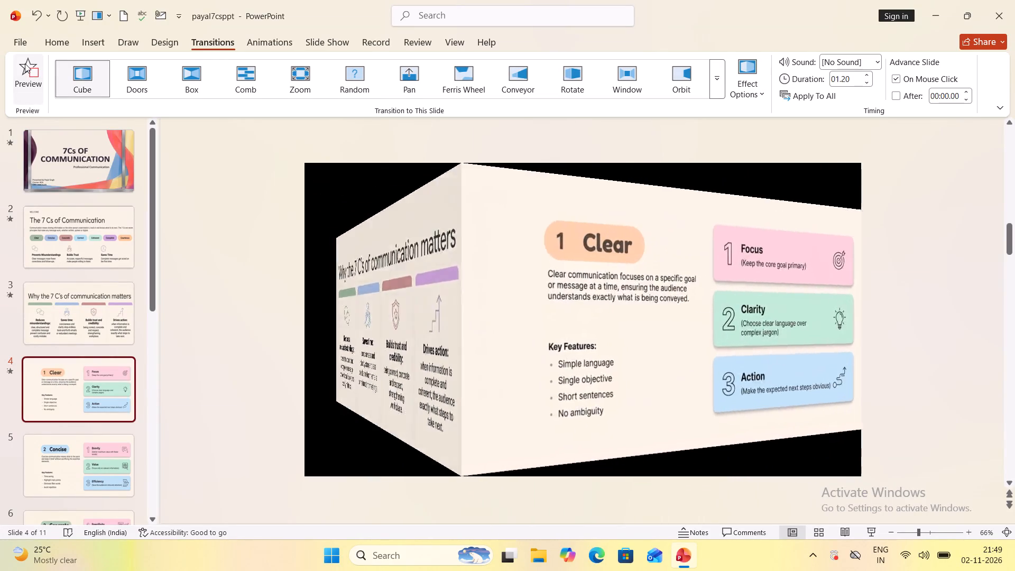
# Change the Clear slide's transition to Zoom.
pyautogui.click(308, 77)
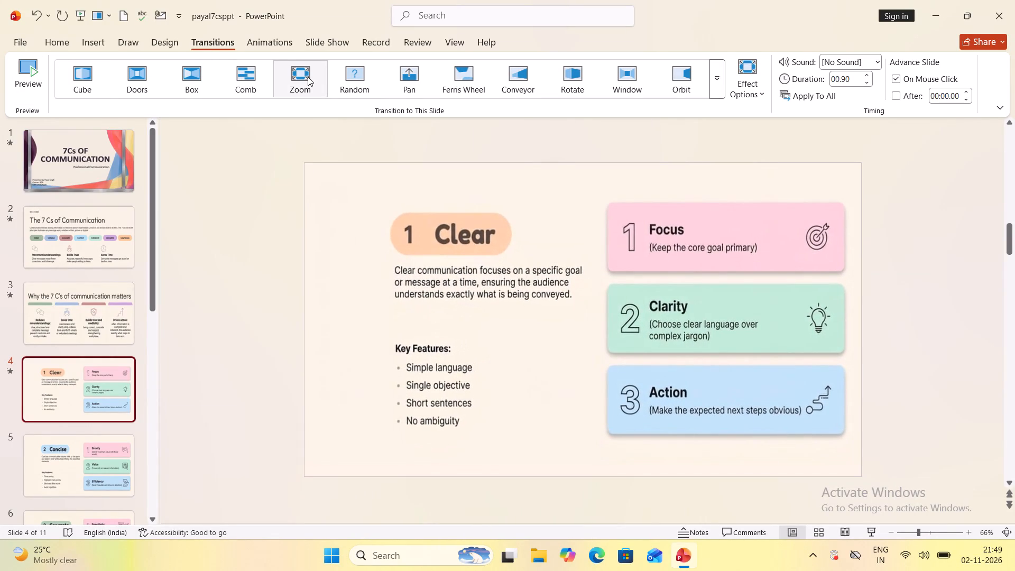
# Apply the Ferris Wheel transition to slide 5, the Concise slide.
pyautogui.press('Down')
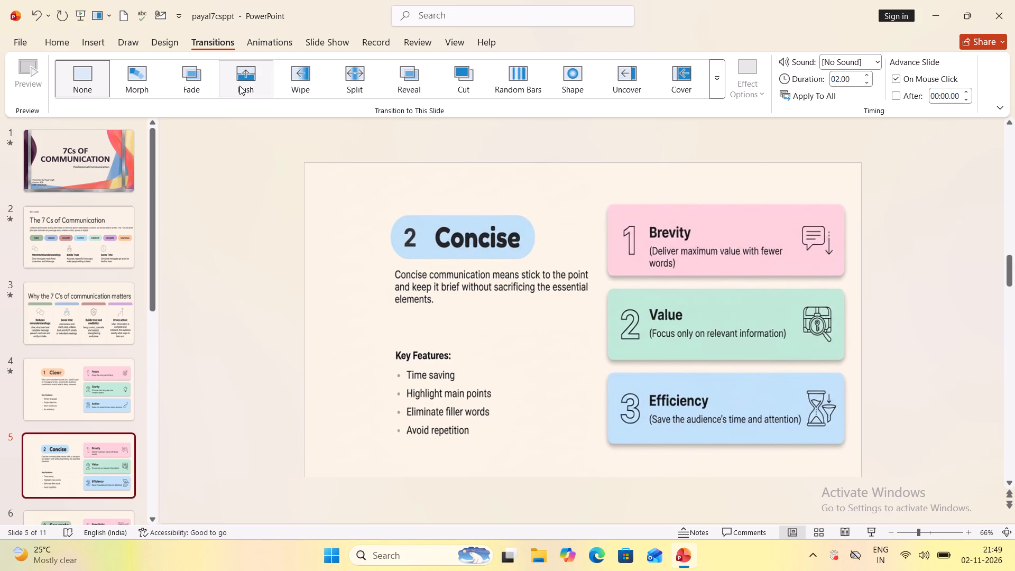
pyautogui.click(721, 78)
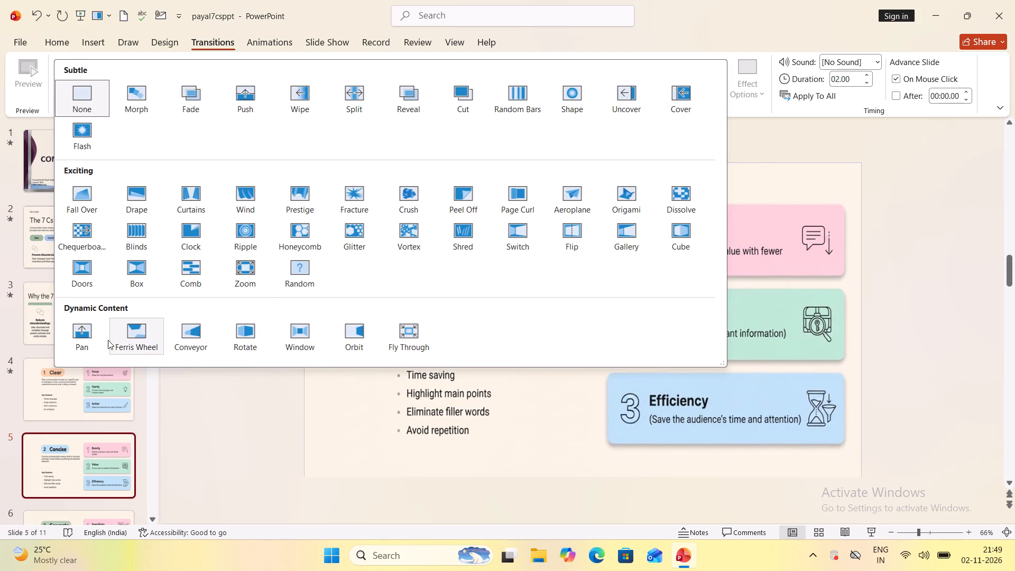
pyautogui.click(140, 340)
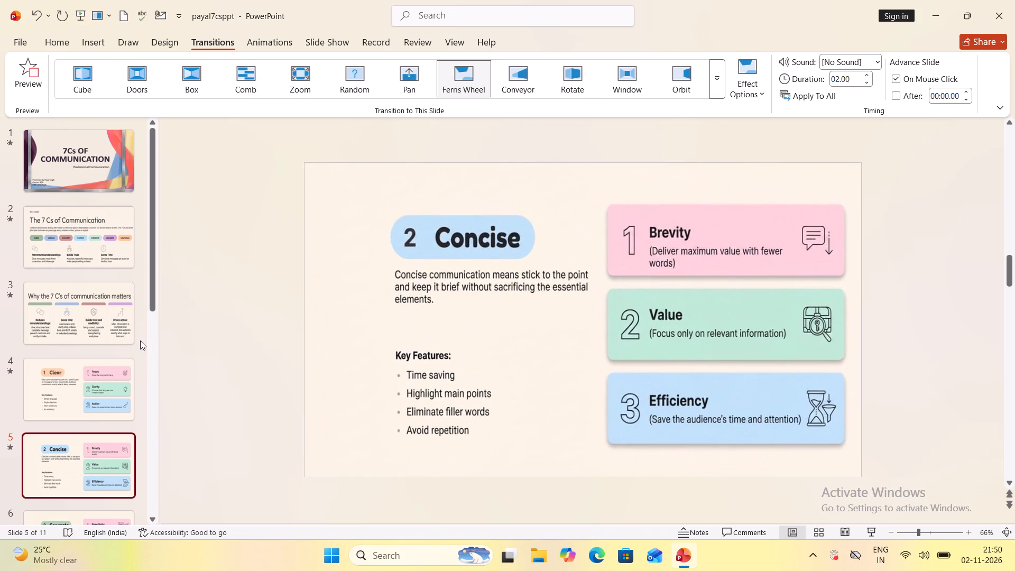
# Apply the Fly Through transition to slide 6, the Concrete slide.
pyautogui.press('Down')
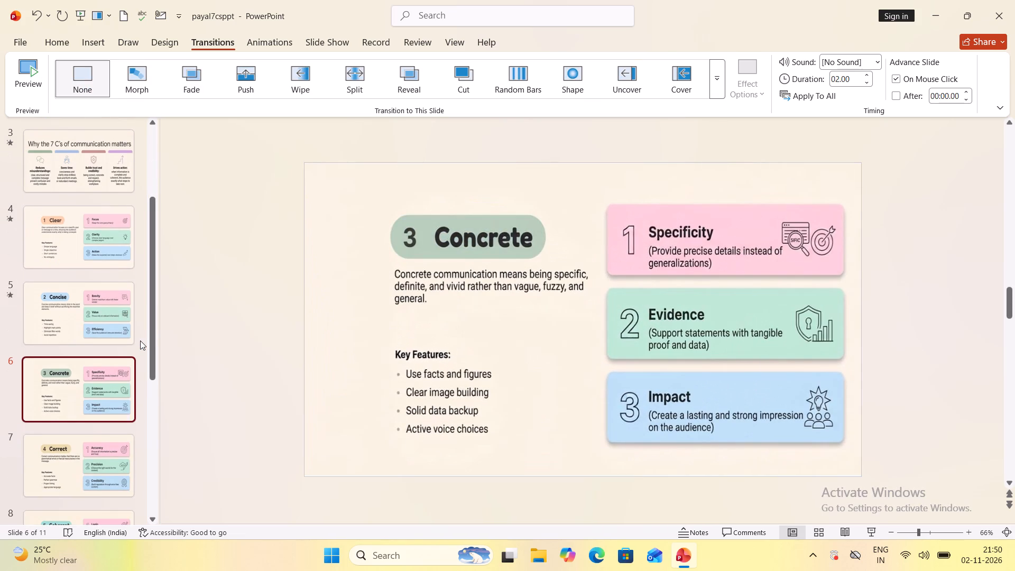
pyautogui.click(715, 77)
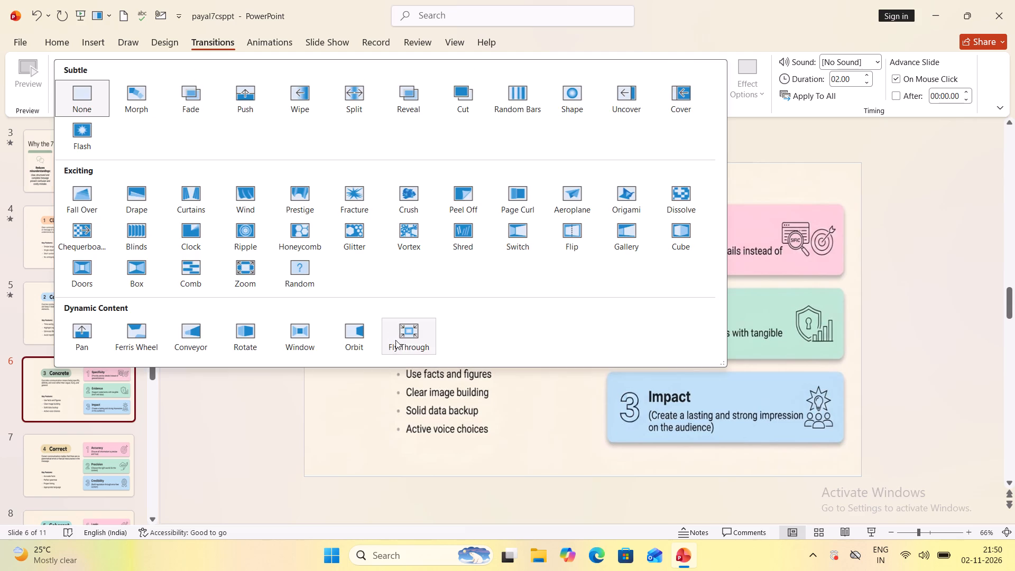
pyautogui.click(402, 337)
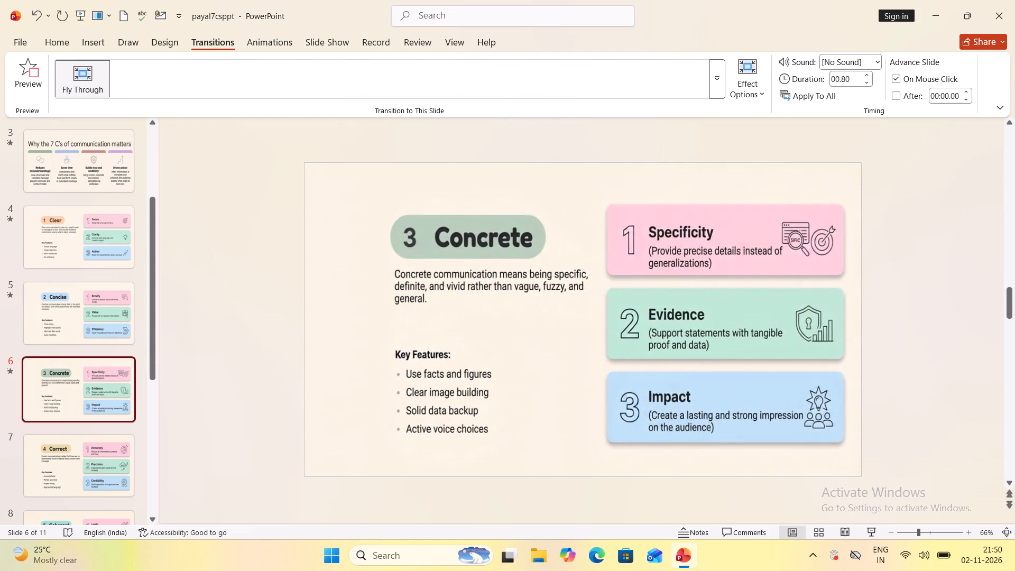
# Try the Window transition on slide 7, the Correct slide, and replace it with Conveyor.
pyautogui.press('Down')
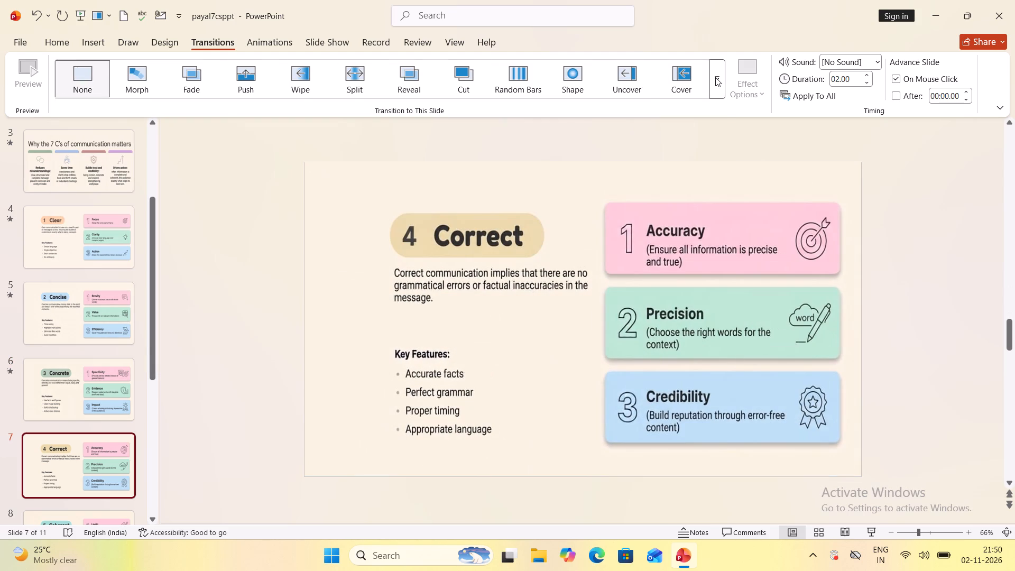
pyautogui.click(715, 77)
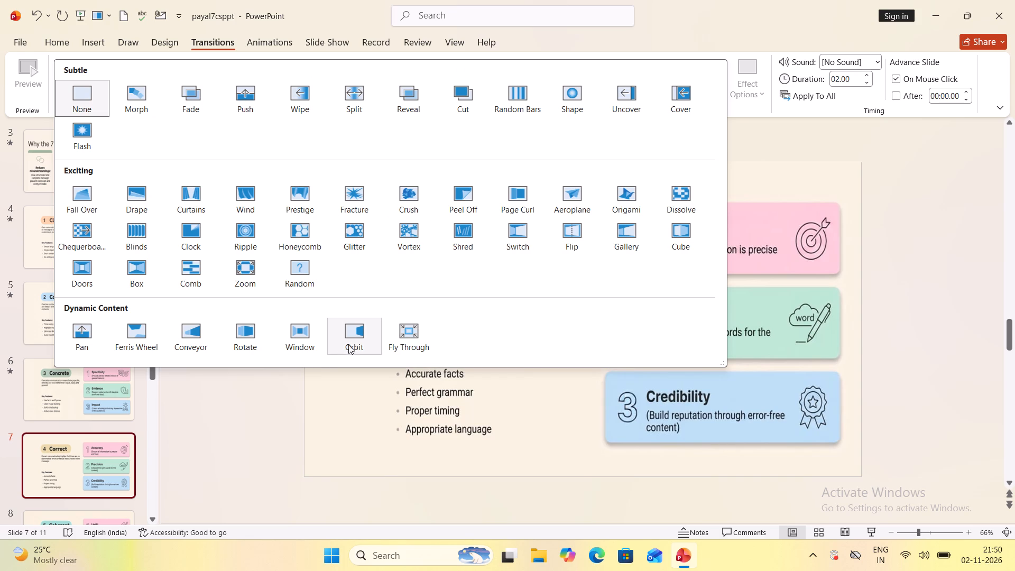
pyautogui.click(304, 342)
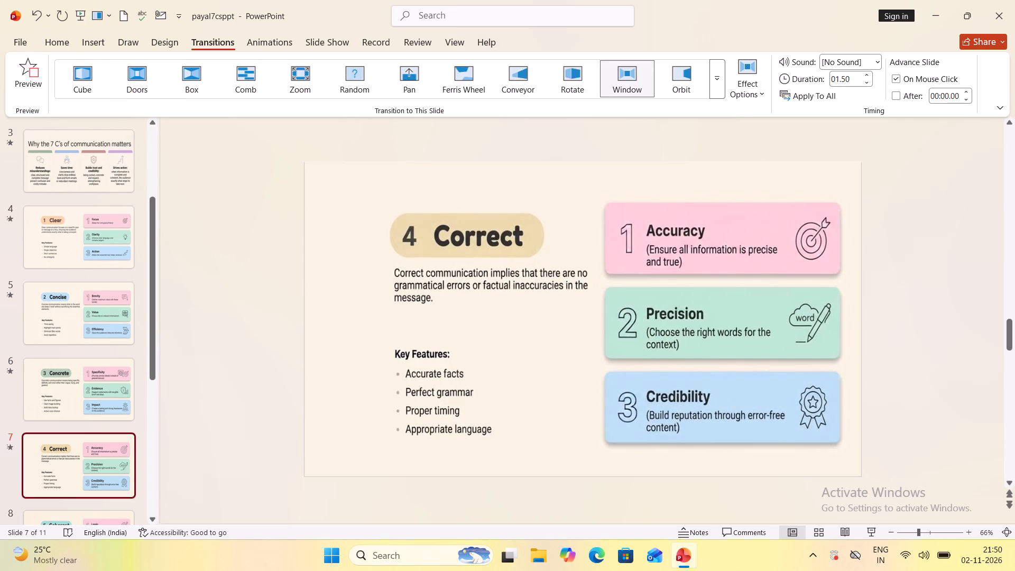
pyautogui.click(712, 83)
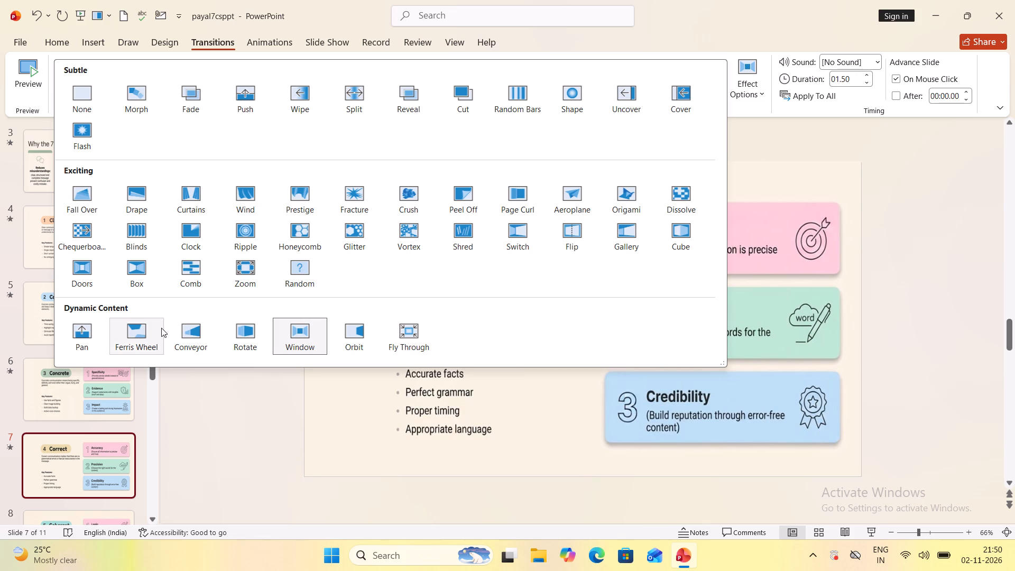
pyautogui.click(184, 333)
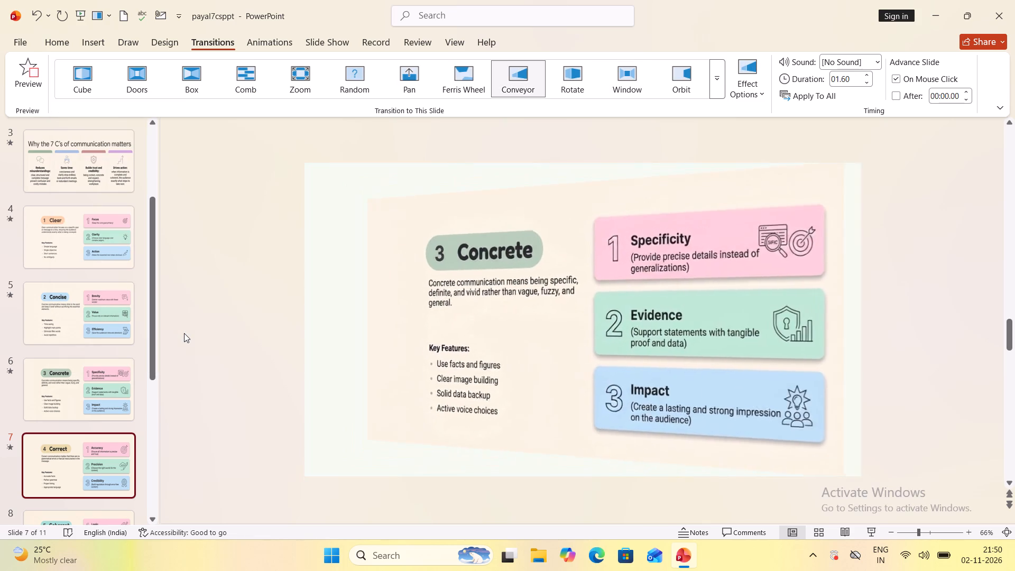
# Apply the Fly Through transition to slide 8, the Coherent slide.
pyautogui.press('Down')
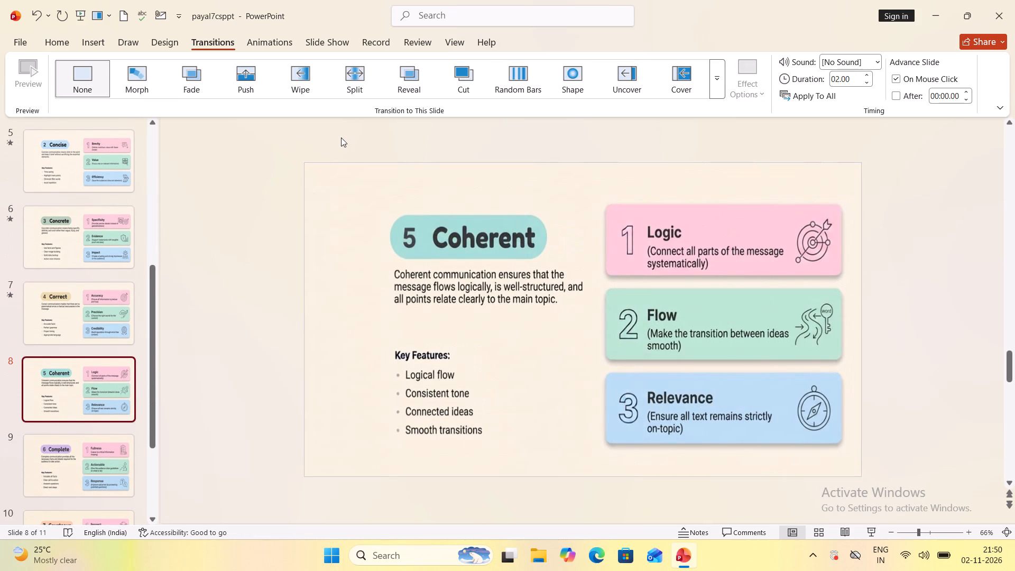
pyautogui.click(710, 81)
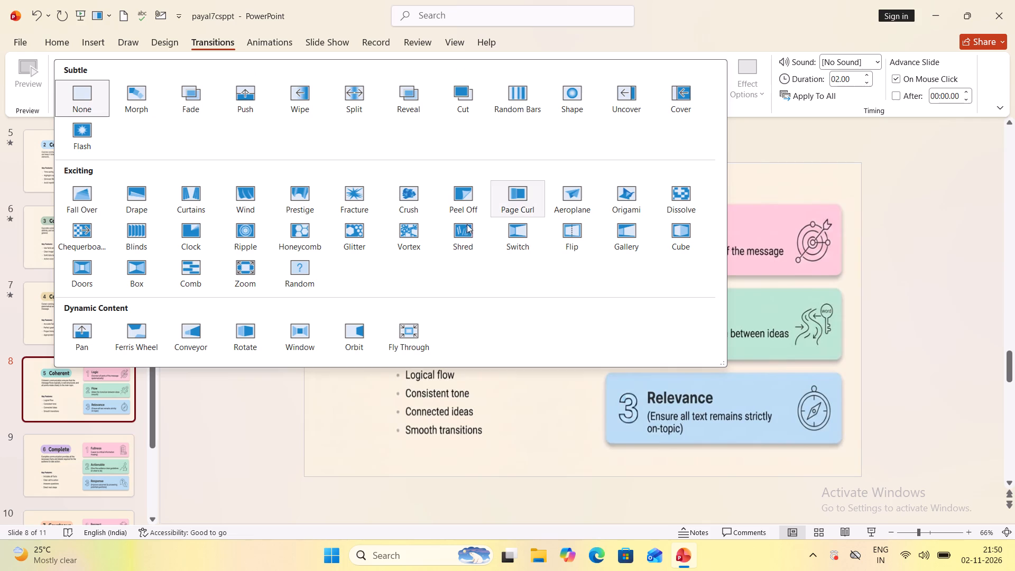
pyautogui.click(406, 334)
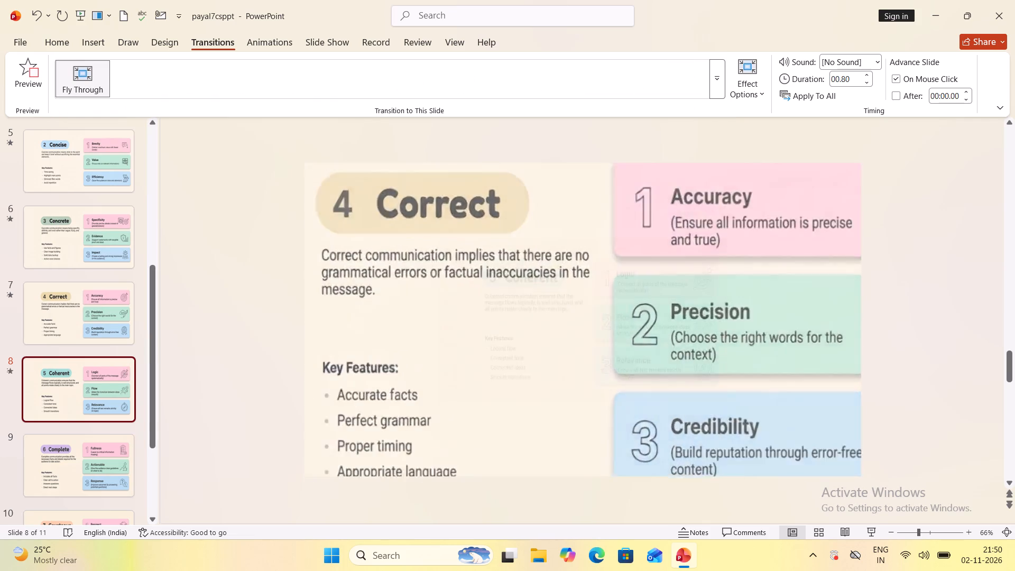
# Apply the Switch transition to slide 9, the Complete slide.
pyautogui.press('Down')
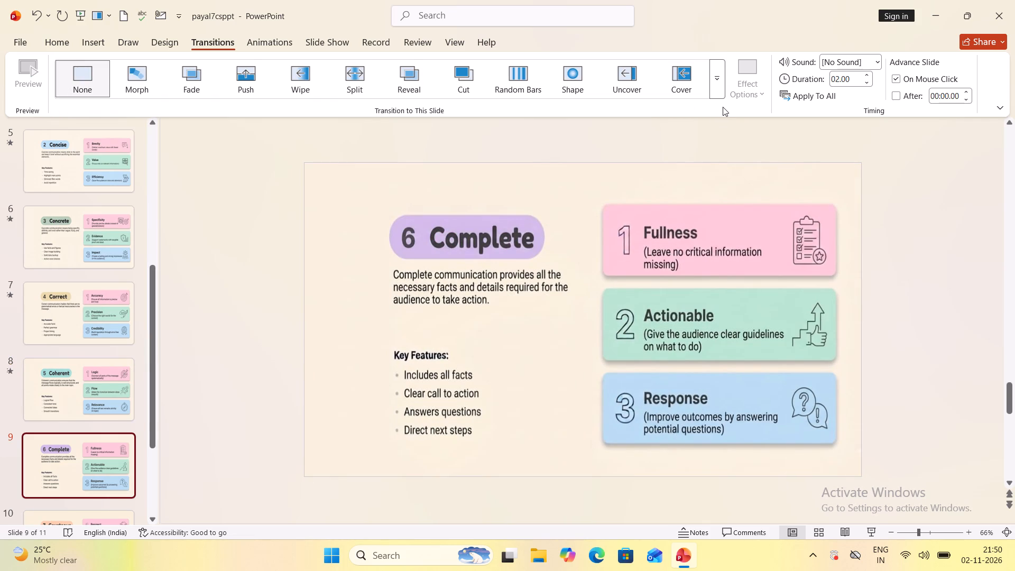
pyautogui.click(723, 73)
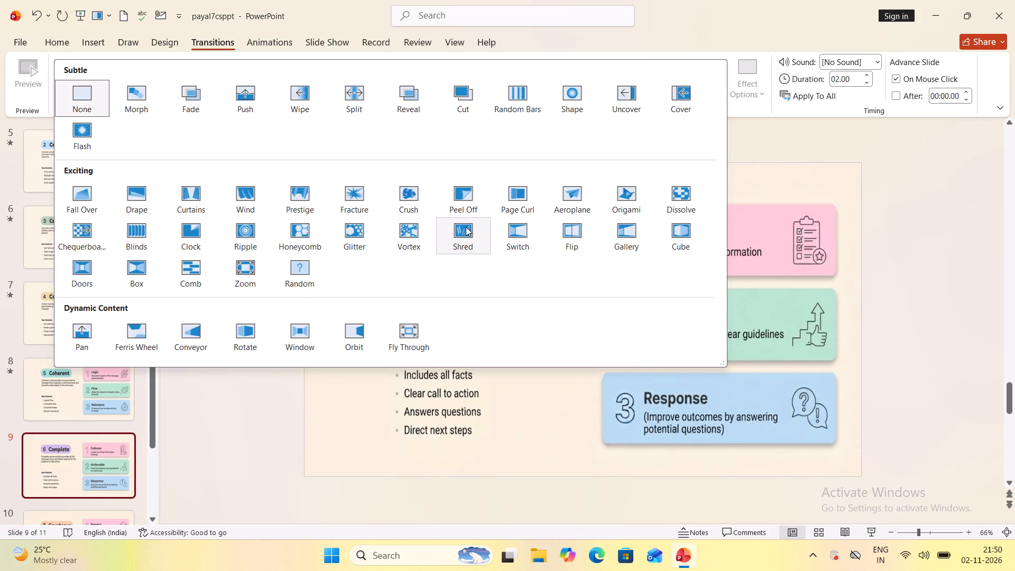
pyautogui.click(519, 229)
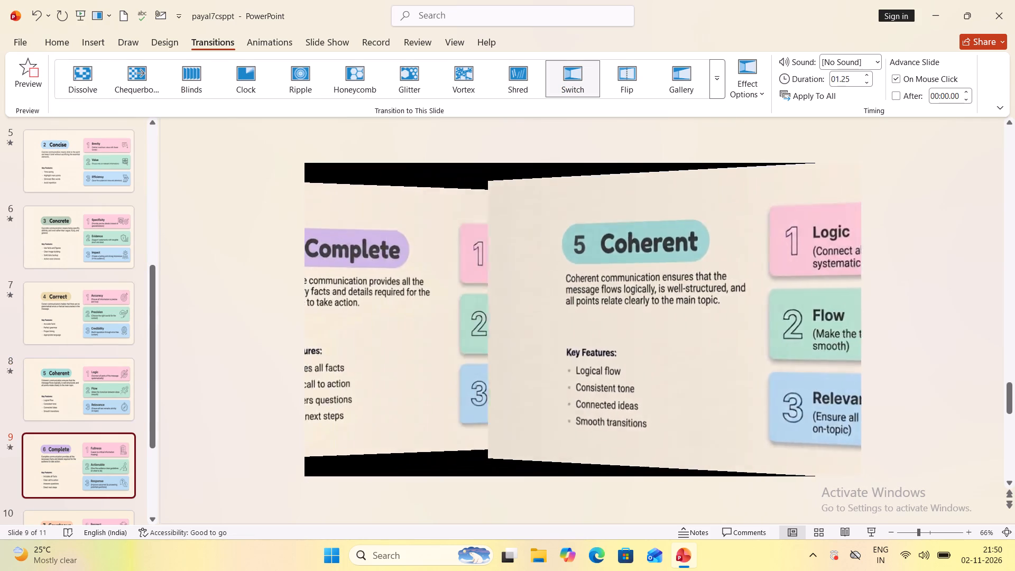
# Try the Zoom transition on slide 10, the Courteous slide, and replace it with Box.
pyautogui.press('Down')
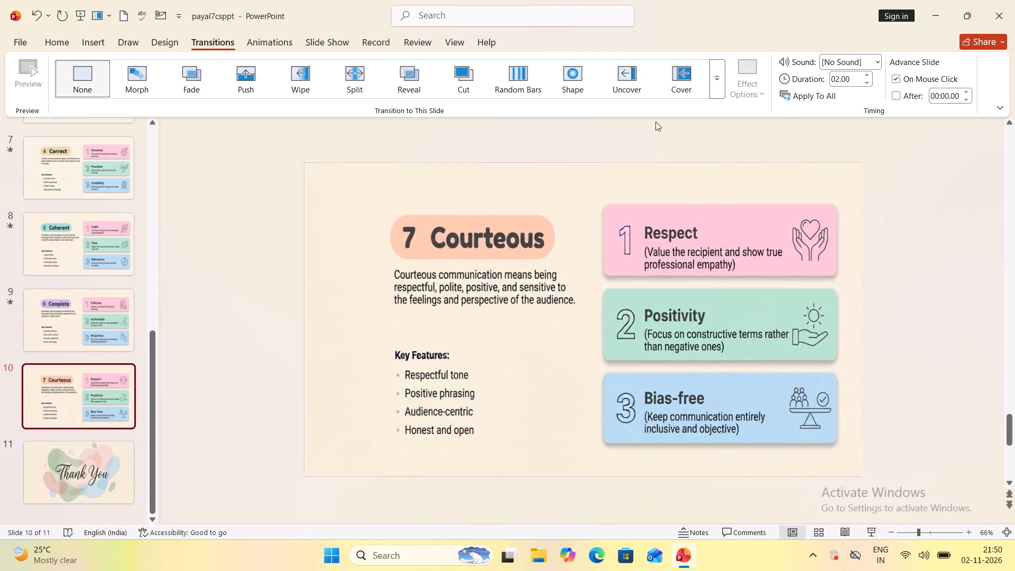
pyautogui.click(717, 83)
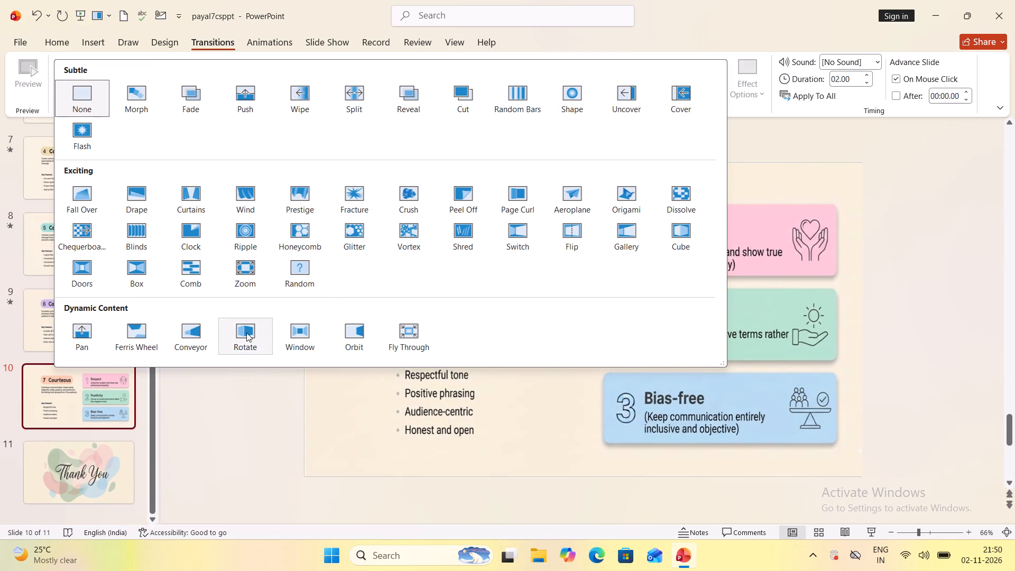
pyautogui.click(251, 268)
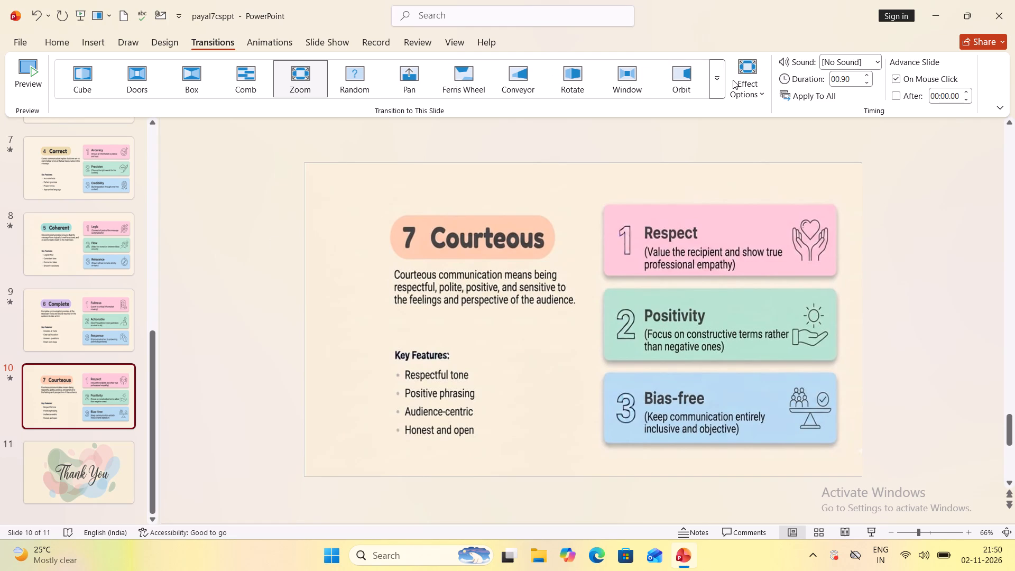
pyautogui.click(198, 68)
# Apply the Zoom transition to slide 11, the Thank You slide.
pyautogui.press('Down')
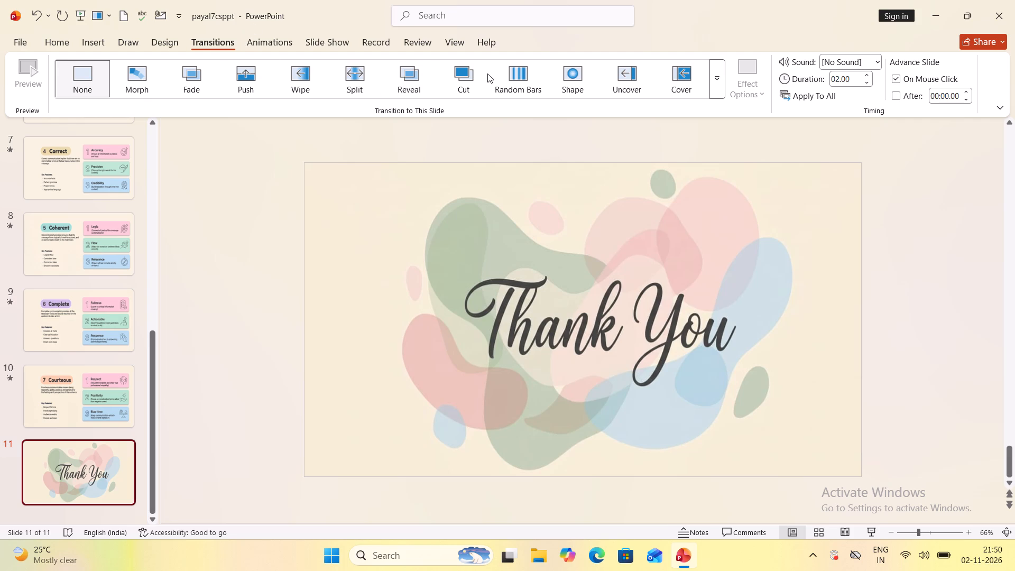
pyautogui.click(719, 73)
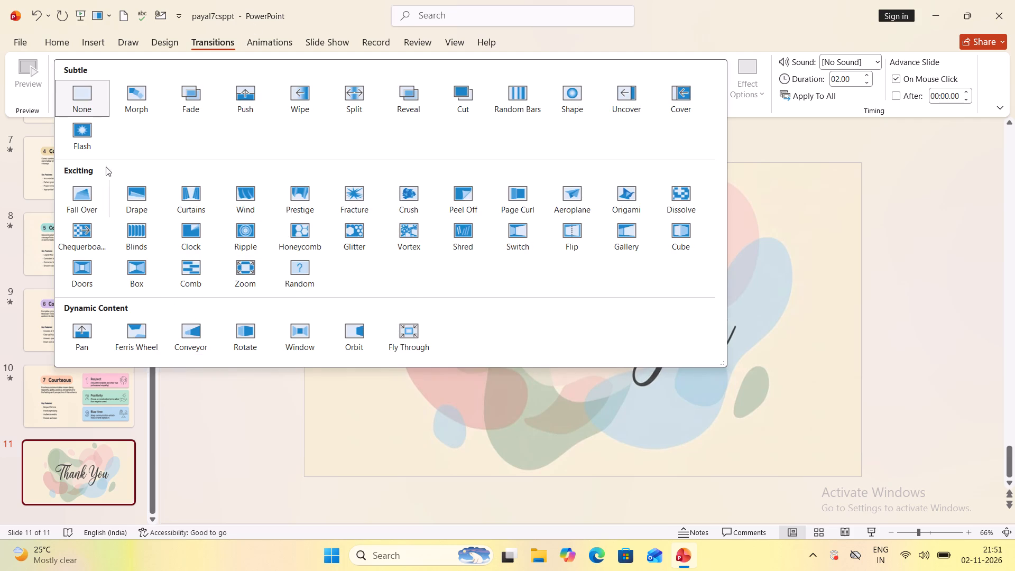
pyautogui.click(229, 269)
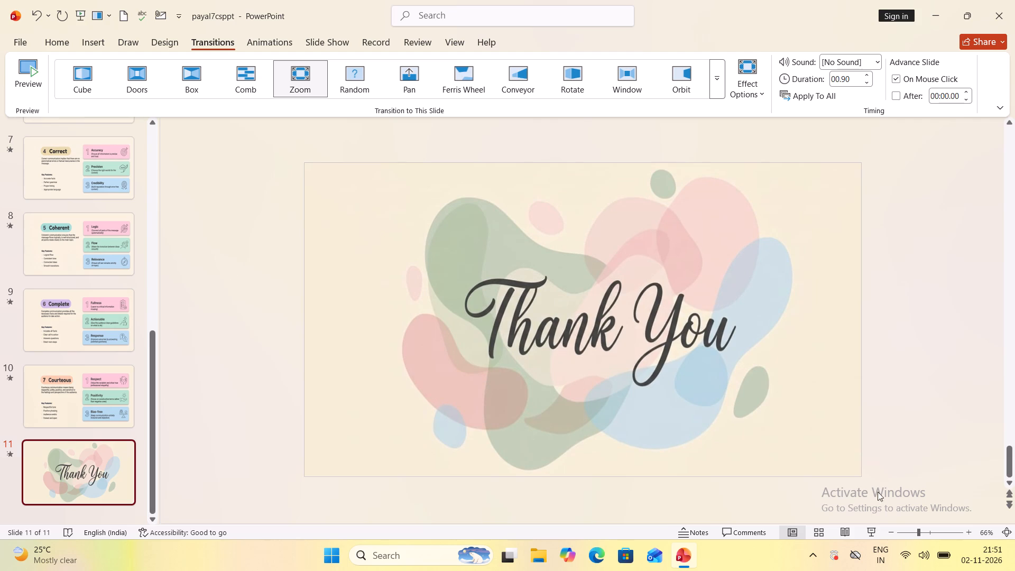
# Play the slide show from the title slide through slide 2, and exit it.
pyautogui.click(70, 288)
pyautogui.scroll(11, 70, 288)
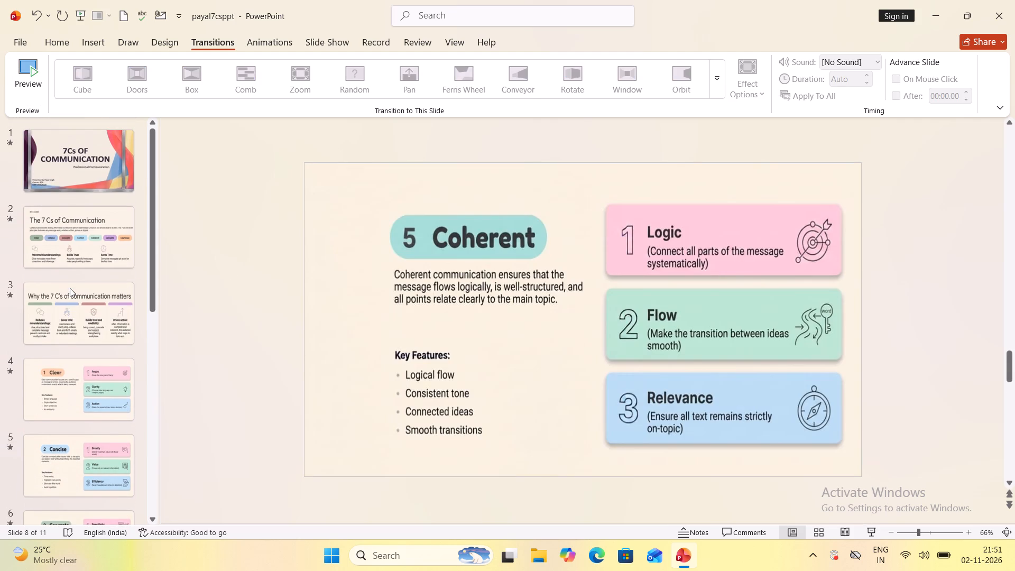
pyautogui.scroll(2, 70, 288)
pyautogui.click(37, 130)
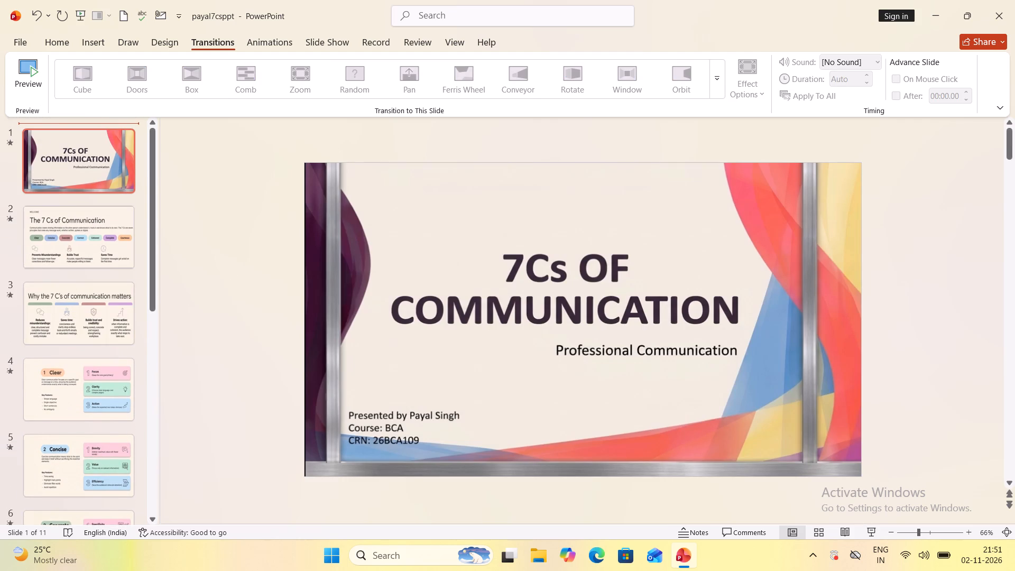
pyautogui.click(867, 530)
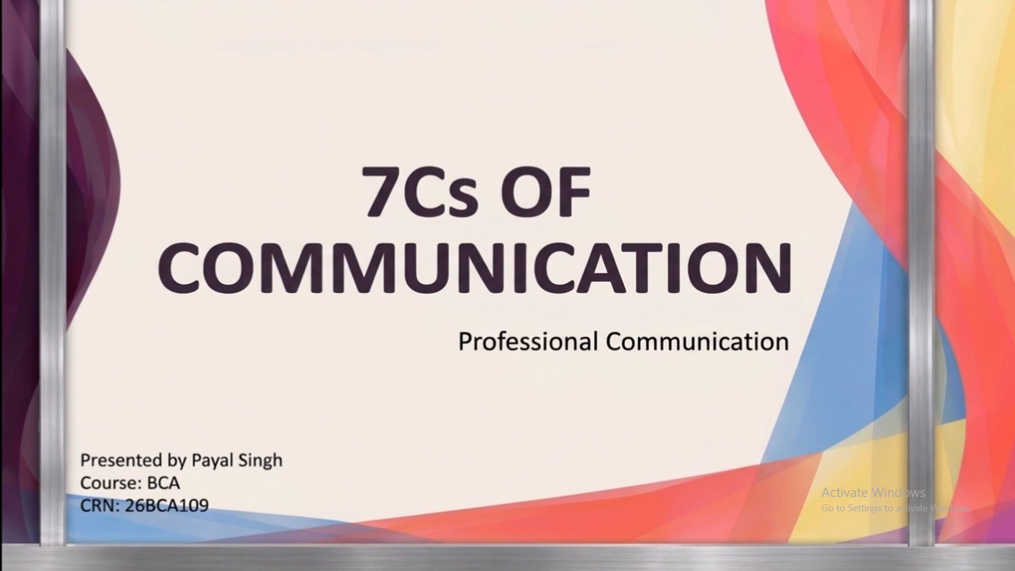
pyautogui.click(867, 530)
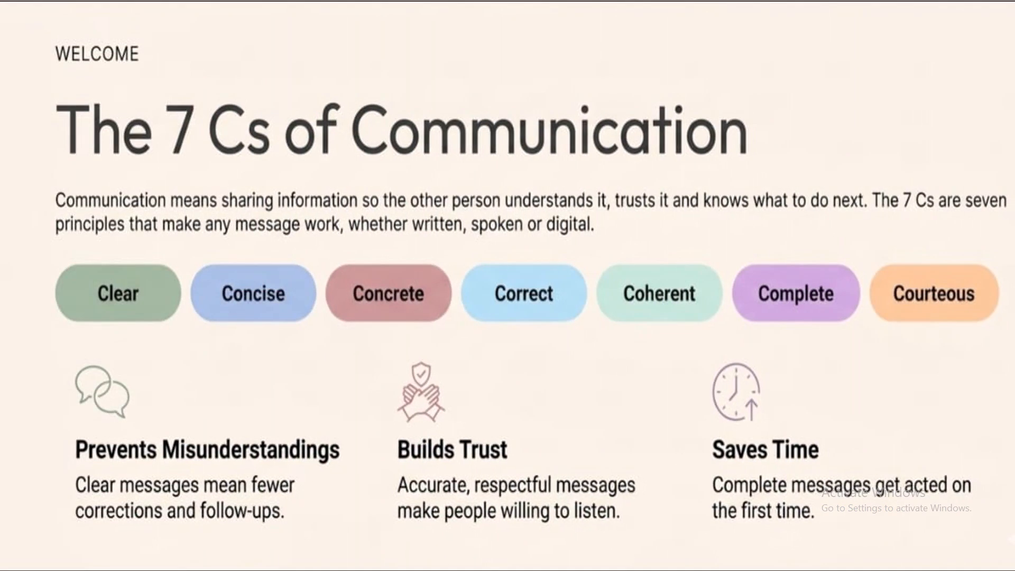
pyautogui.press('Escape')
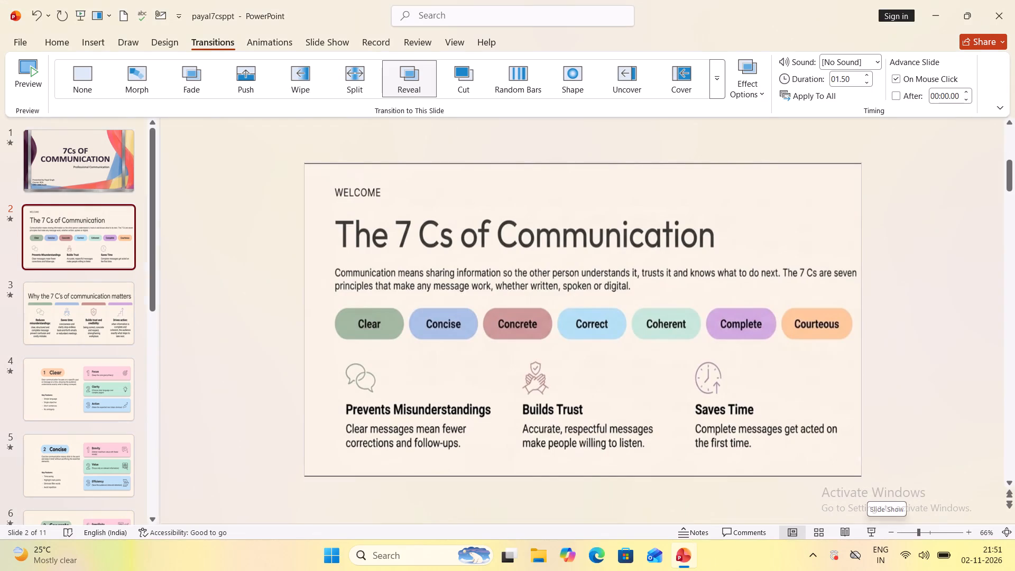
# Play the full slide show from the title slide past the Thank You slide to review every slide and its transition.
pyautogui.scroll(1, 127, 249)
pyautogui.click(95, 159)
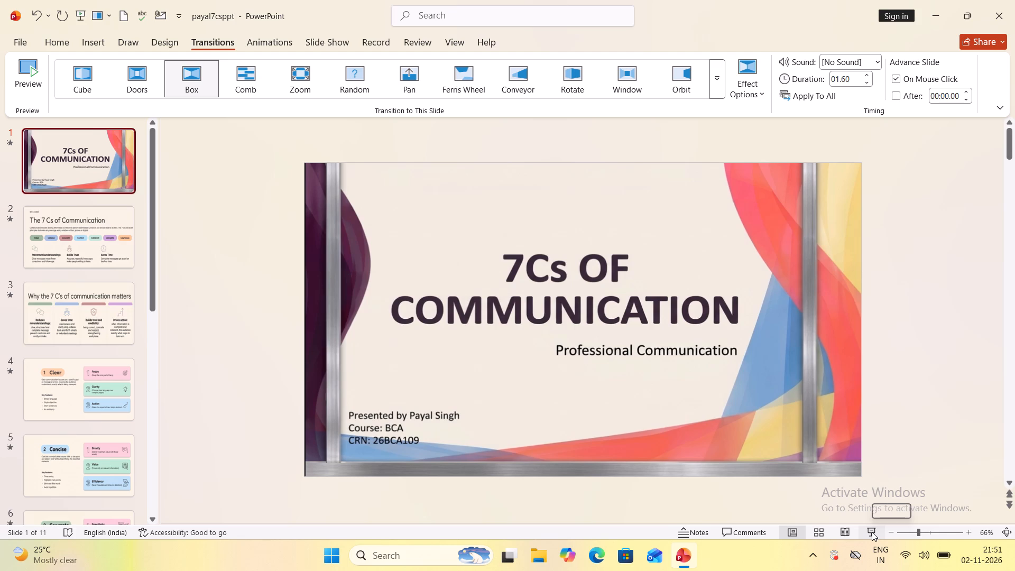
pyautogui.click(872, 532)
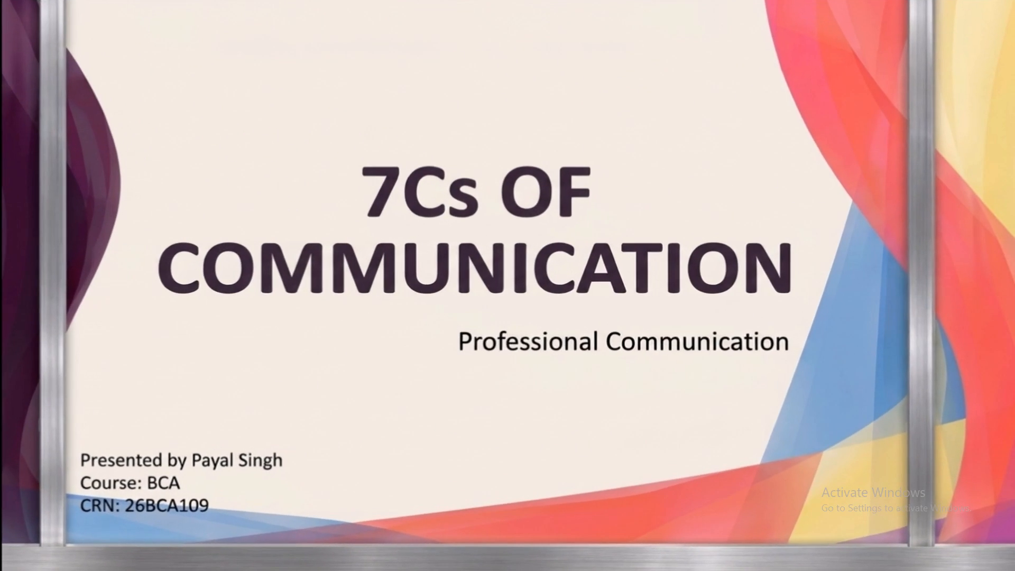
pyautogui.click(872, 532)
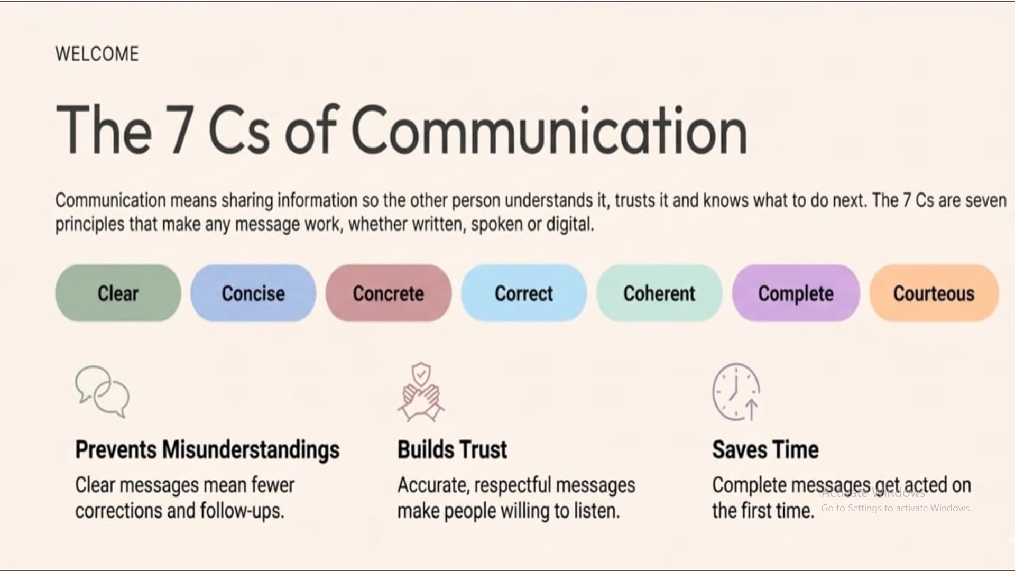
pyautogui.click(872, 532)
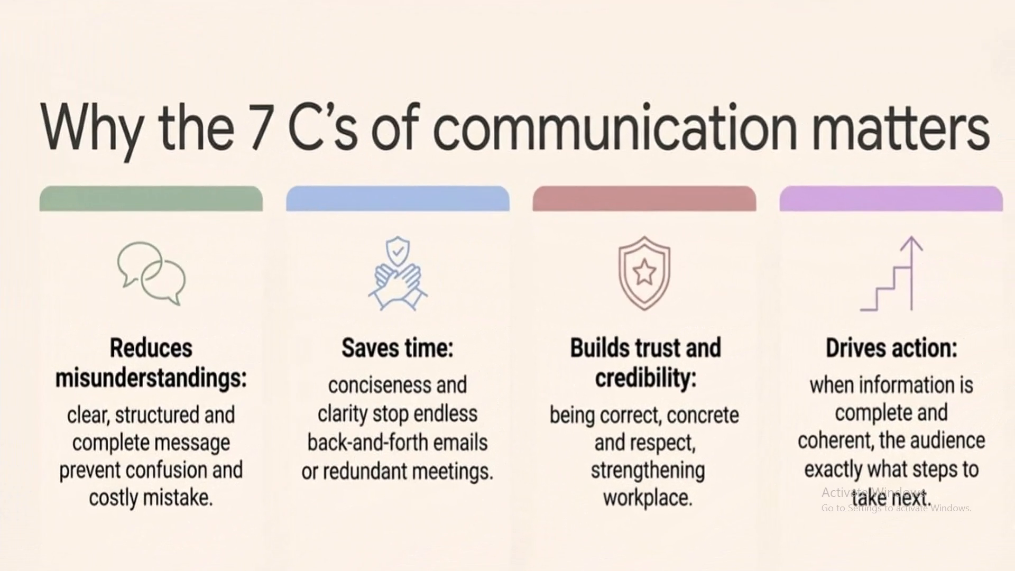
pyautogui.click(872, 532)
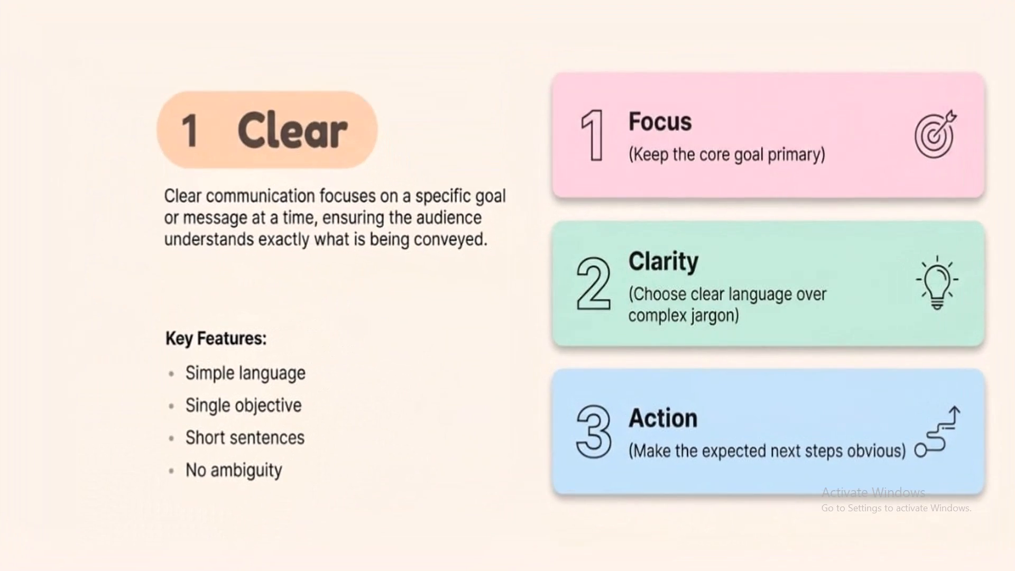
pyautogui.click(872, 532)
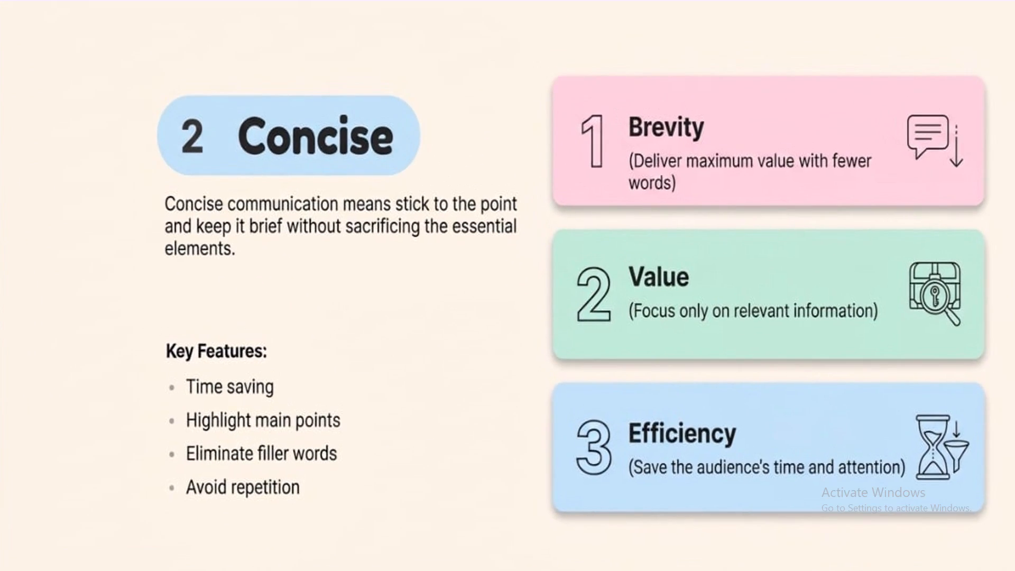
pyautogui.click(872, 532)
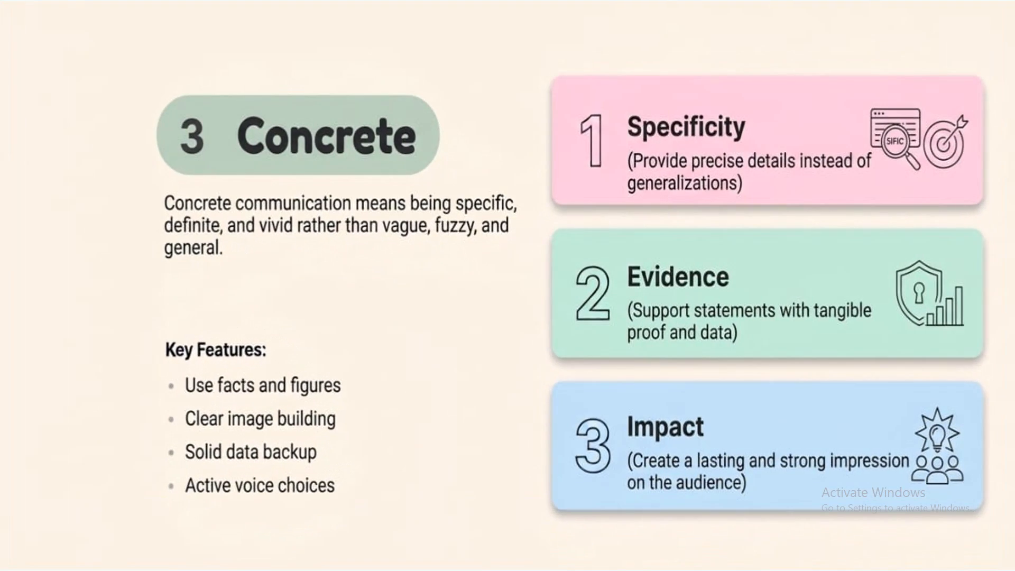
pyautogui.click(872, 532)
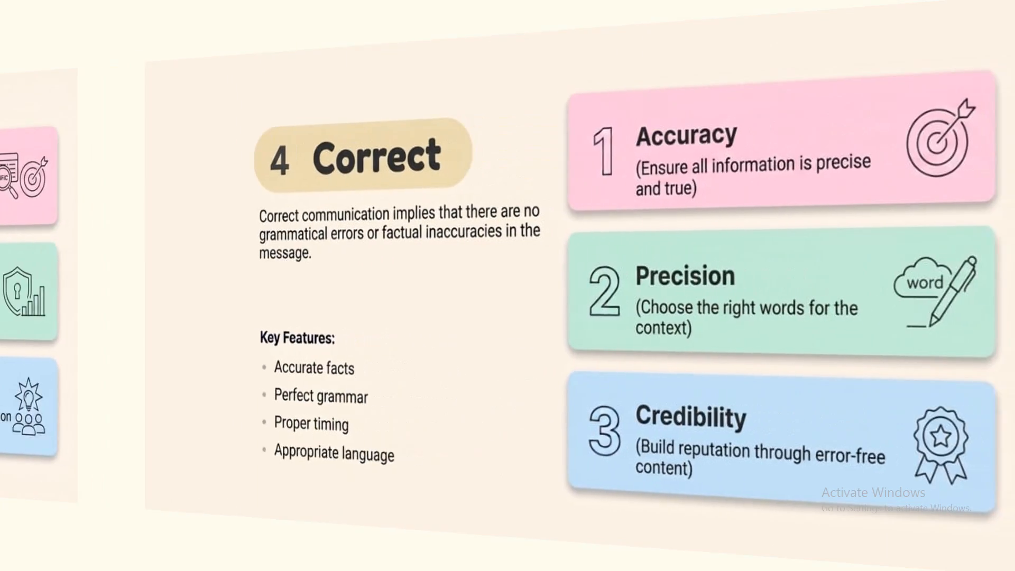
pyautogui.click(872, 532)
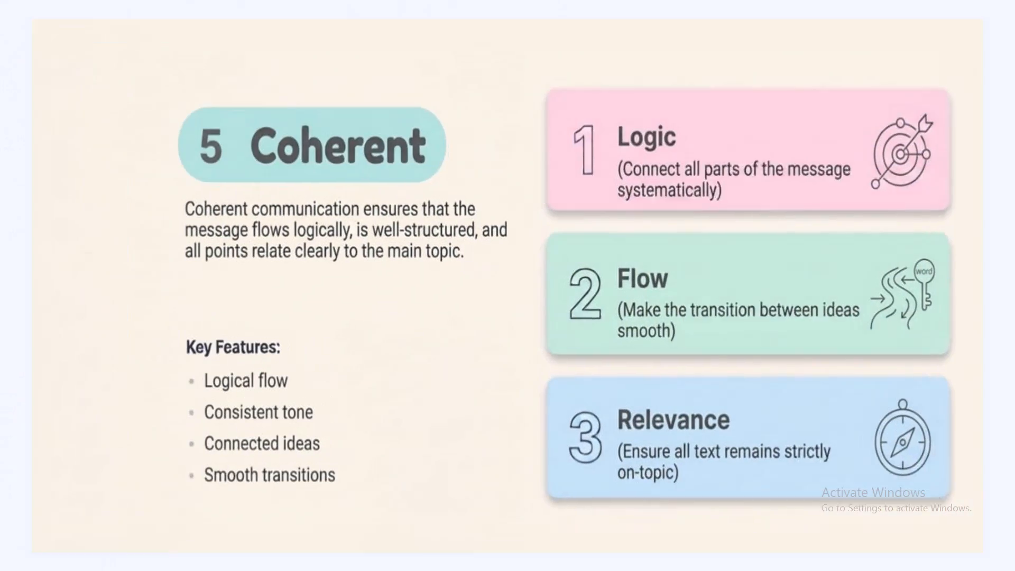
pyautogui.click(872, 532)
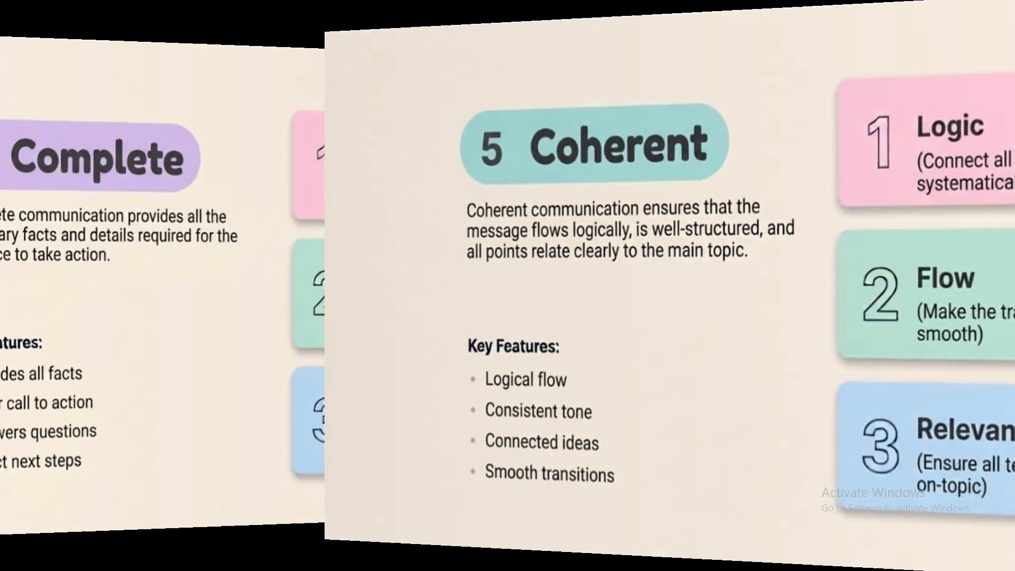
pyautogui.click(872, 532)
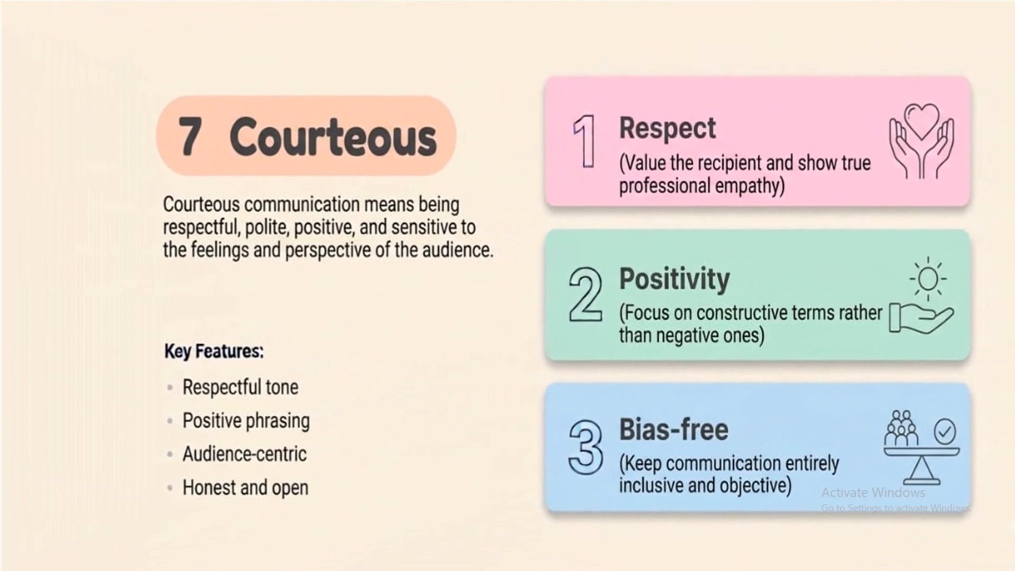
pyautogui.click(872, 532)
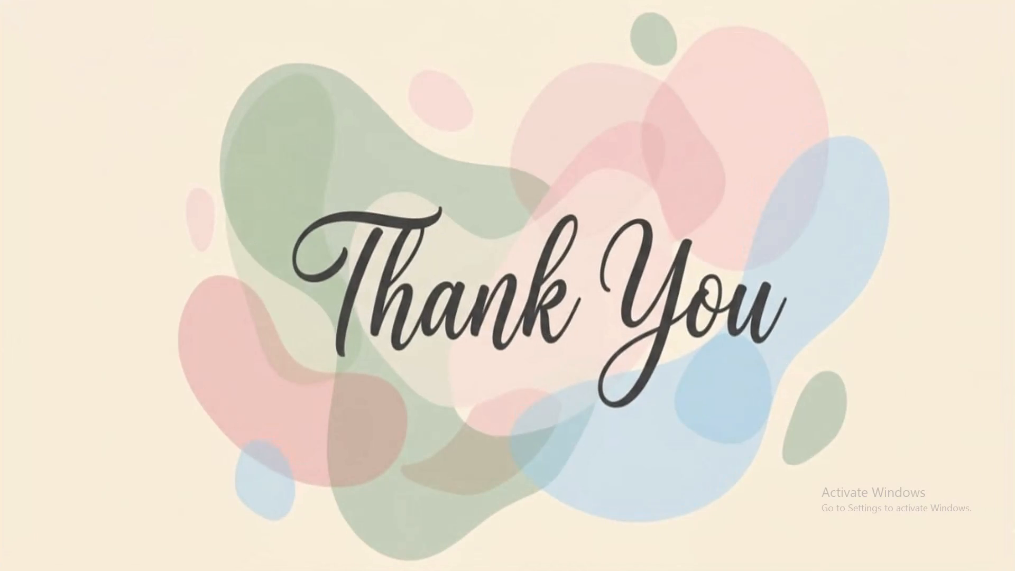
pyautogui.click(872, 532)
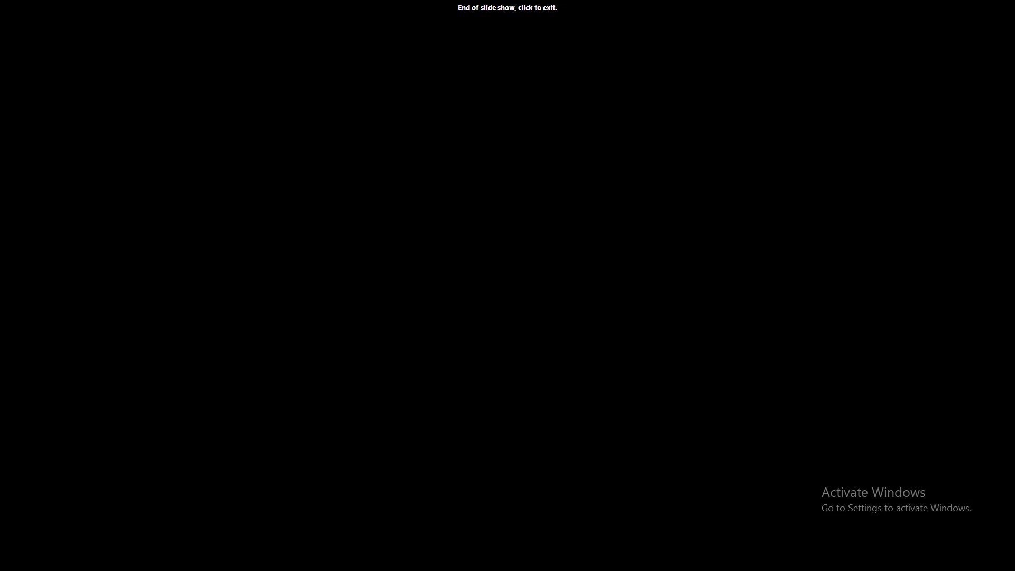
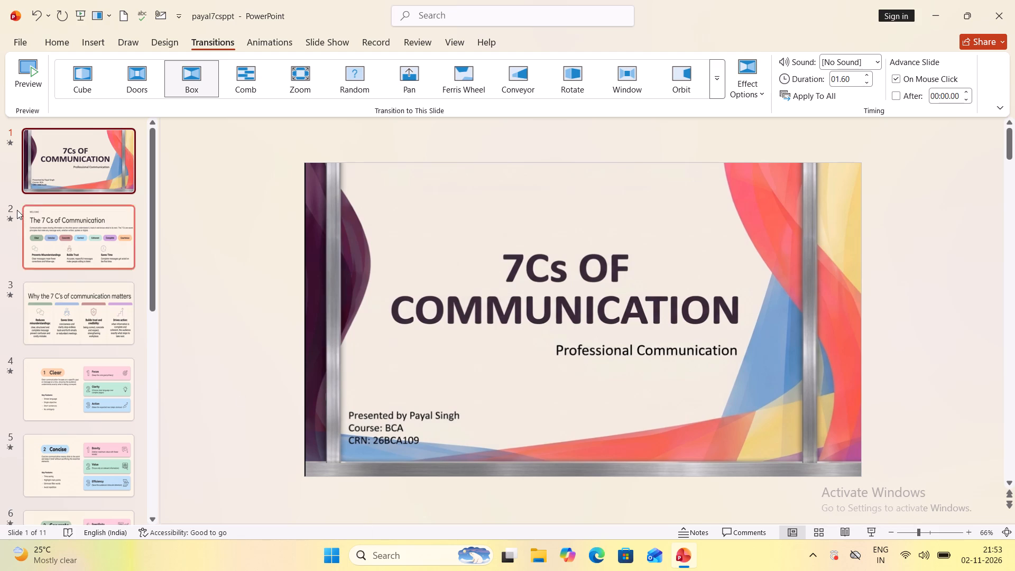
# Save the 7 Cs of Communication presentation and close PowerPoint.
pyautogui.click(23, 41)
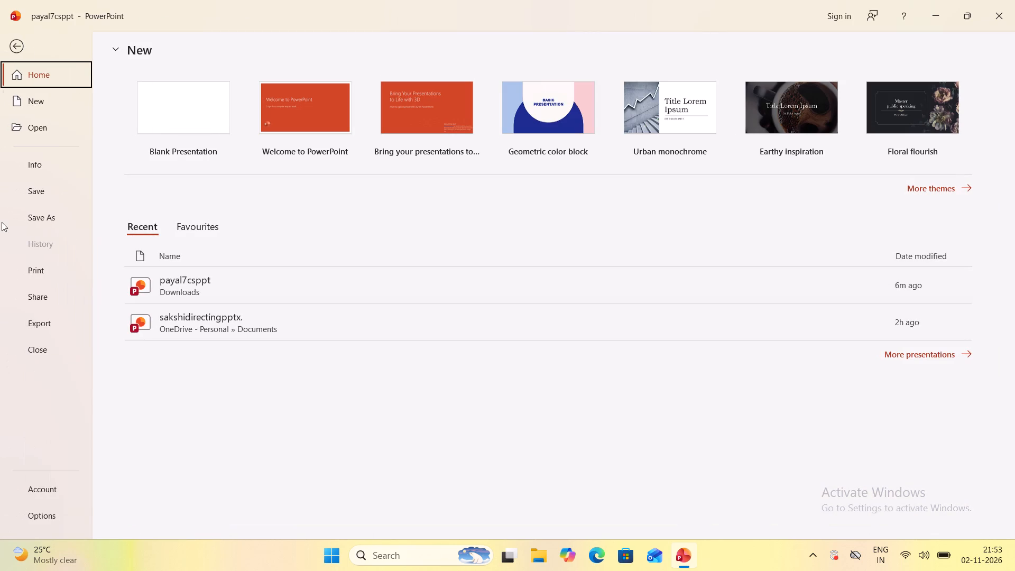
pyautogui.click(32, 191)
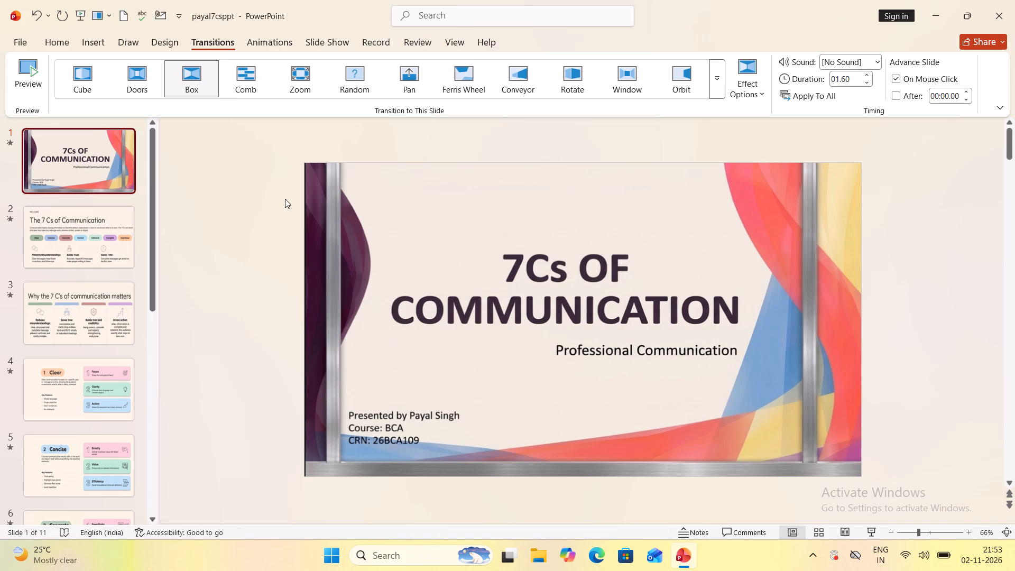
pyautogui.click(989, 6)
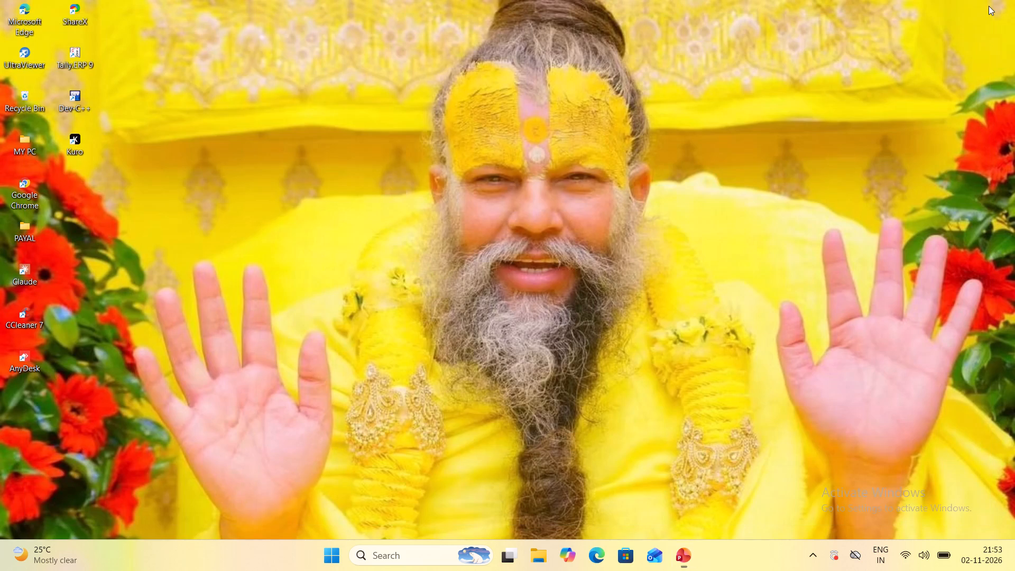
# Open File Explorer and remove image 10 from the recent files list.
pyautogui.click(533, 555)
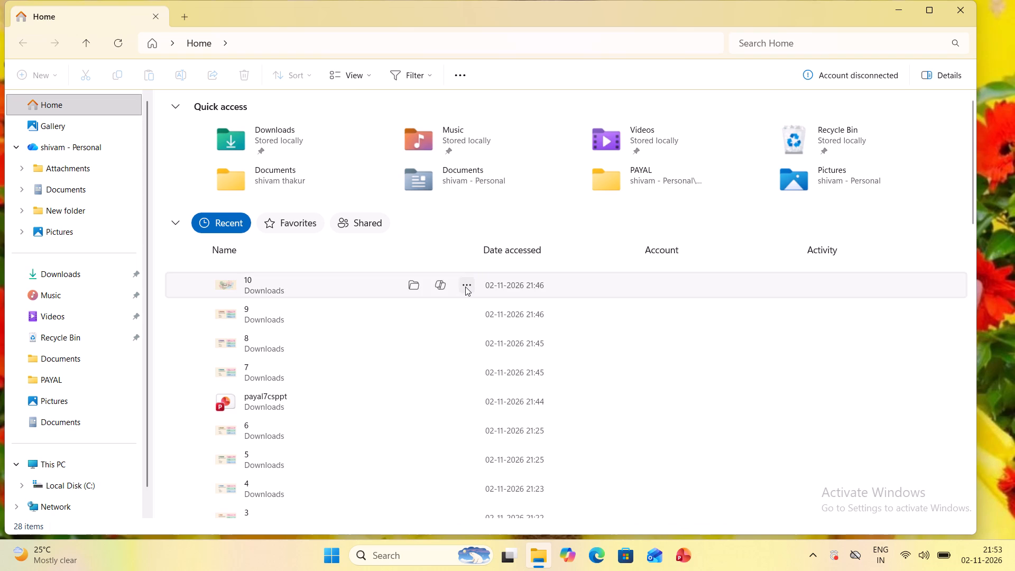
pyautogui.rightClick(465, 287)
pyautogui.click(465, 287)
pyautogui.rightClick(465, 287)
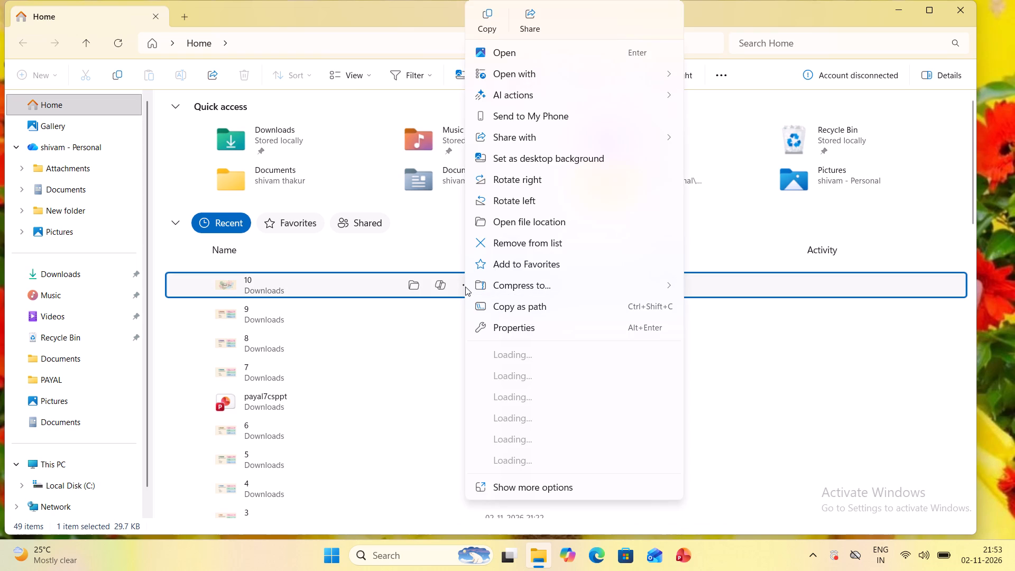
pyautogui.scroll(-3, 550, 259)
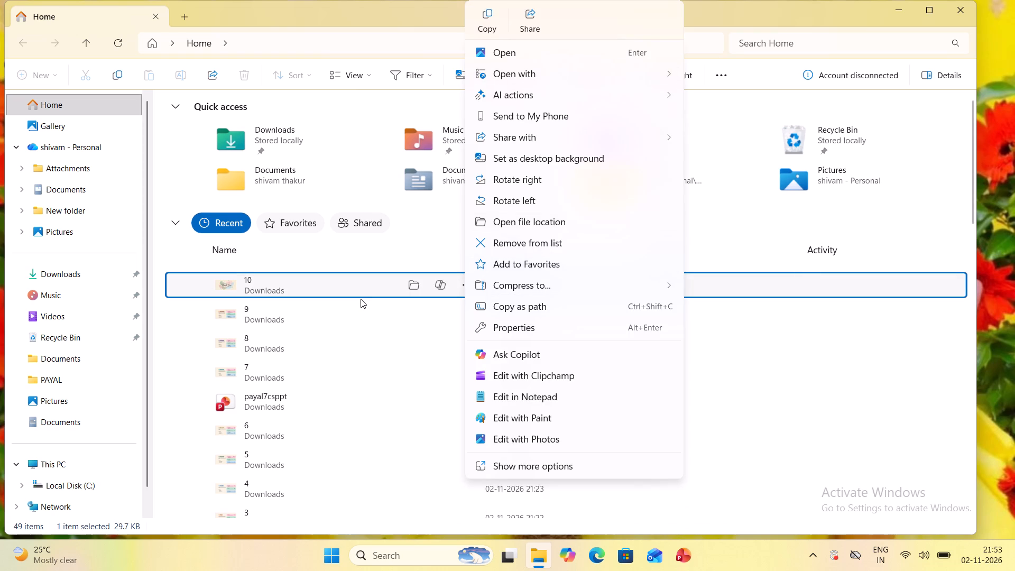
pyautogui.click(485, 240)
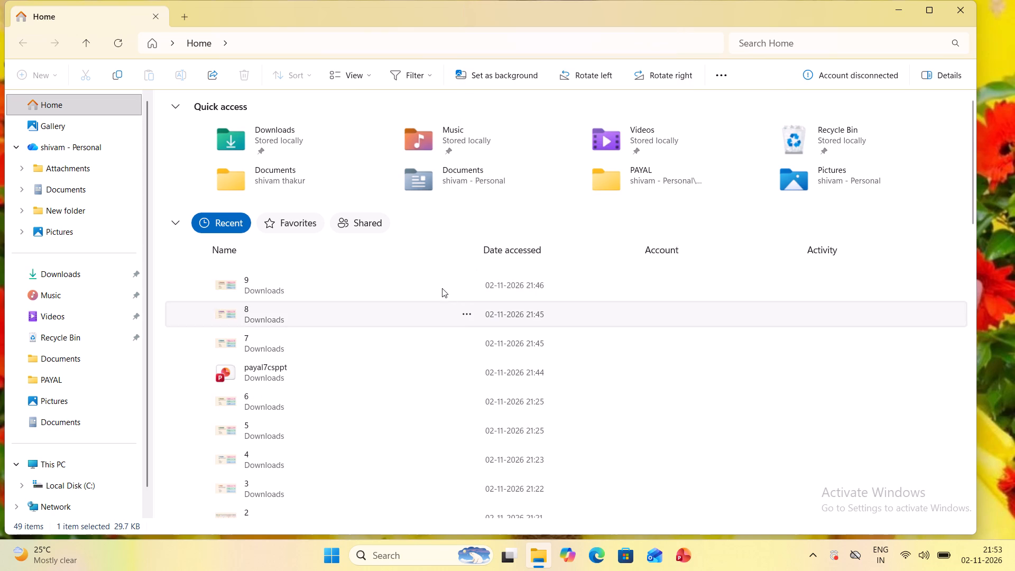
# Remove image 7 from the recent files list.
pyautogui.click(462, 289)
pyautogui.rightClick(462, 289)
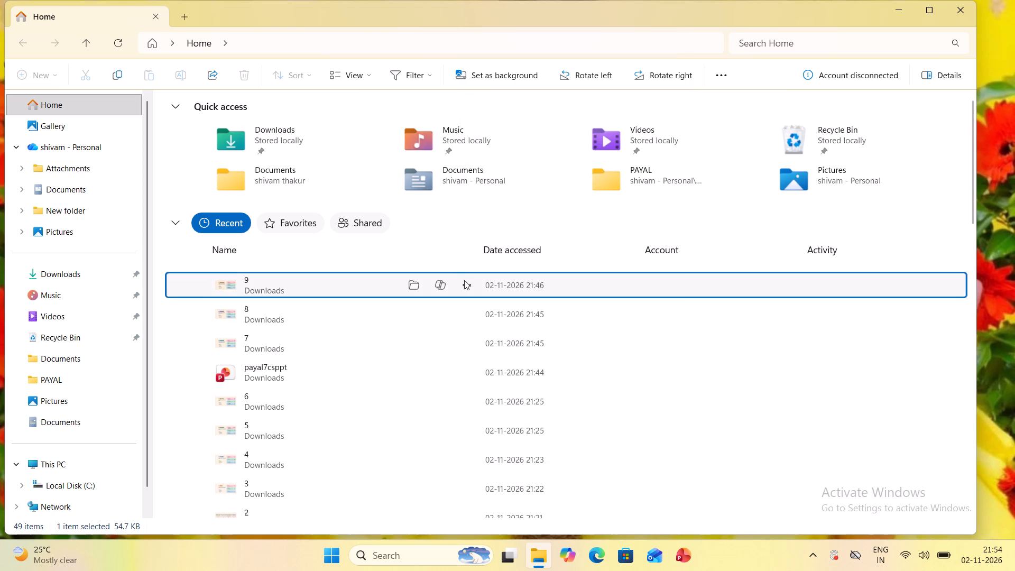
pyautogui.click(468, 284)
pyautogui.rightClick(468, 284)
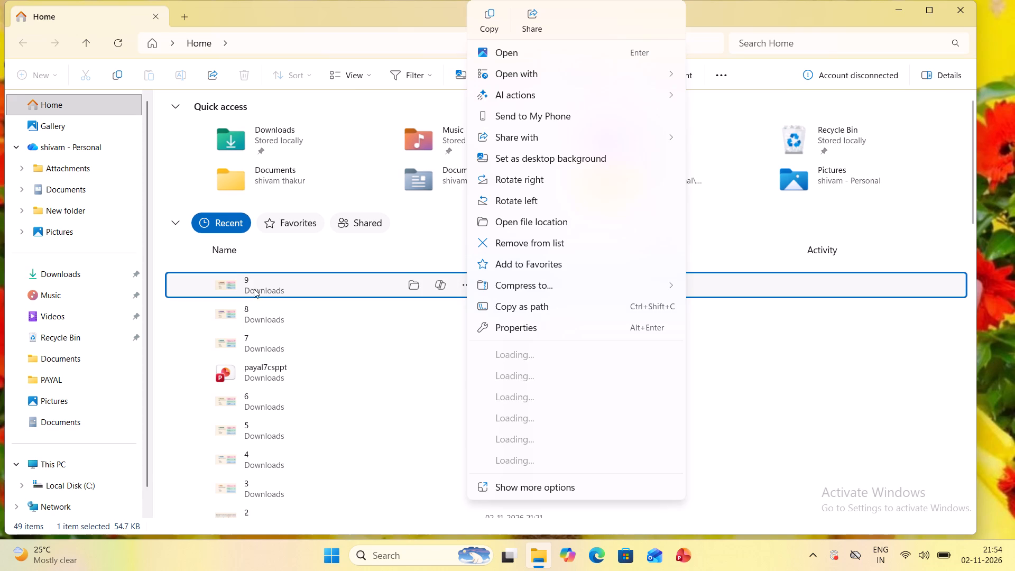
pyautogui.moveTo(254, 284); pyautogui.dragTo(256, 347, button='right')
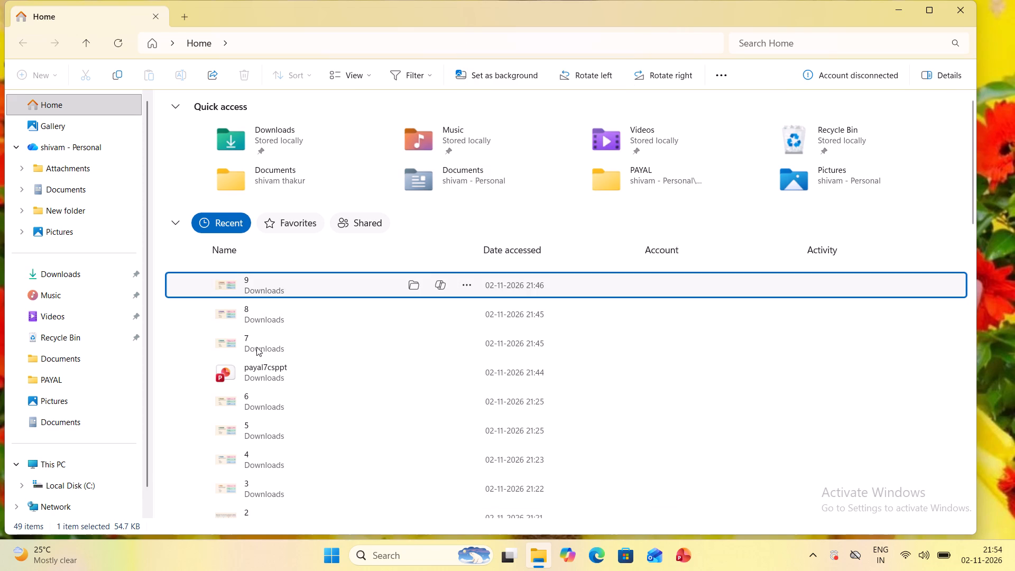
pyautogui.moveTo(247, 303); pyautogui.dragTo(248, 296, button='right')
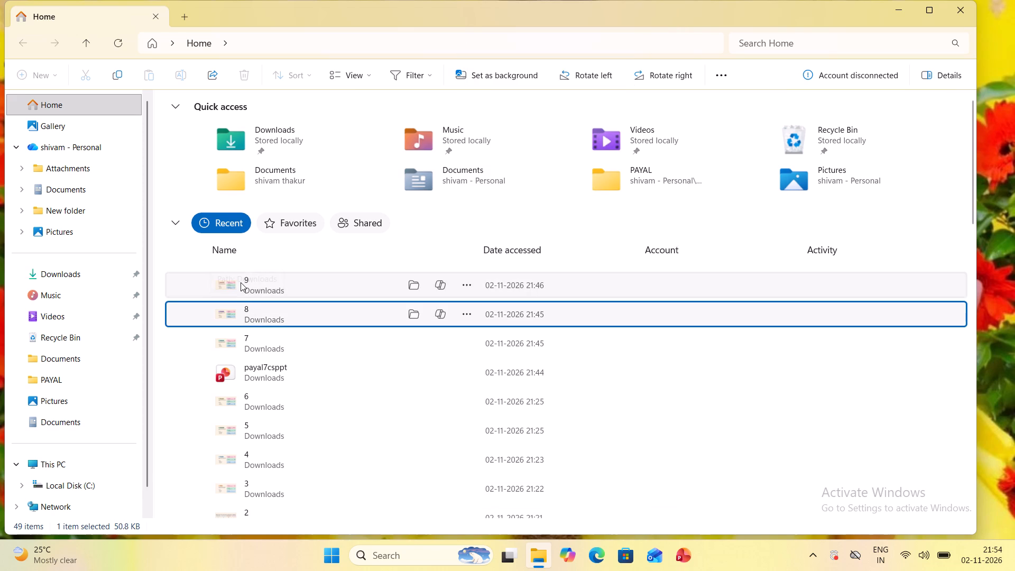
pyautogui.click(201, 266)
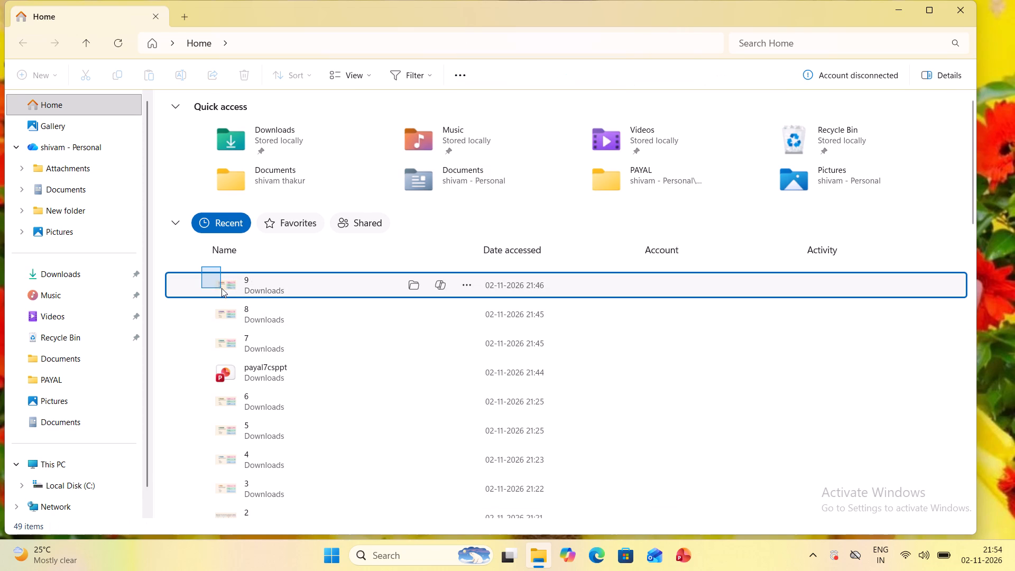
pyautogui.click(281, 273)
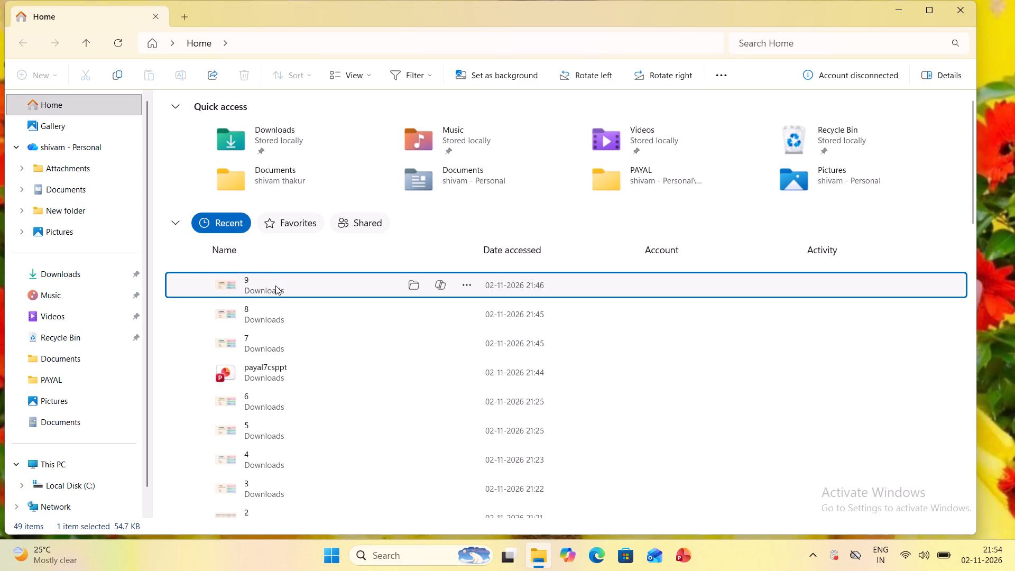
pyautogui.moveTo(272, 285); pyautogui.dragTo(278, 342, button='right')
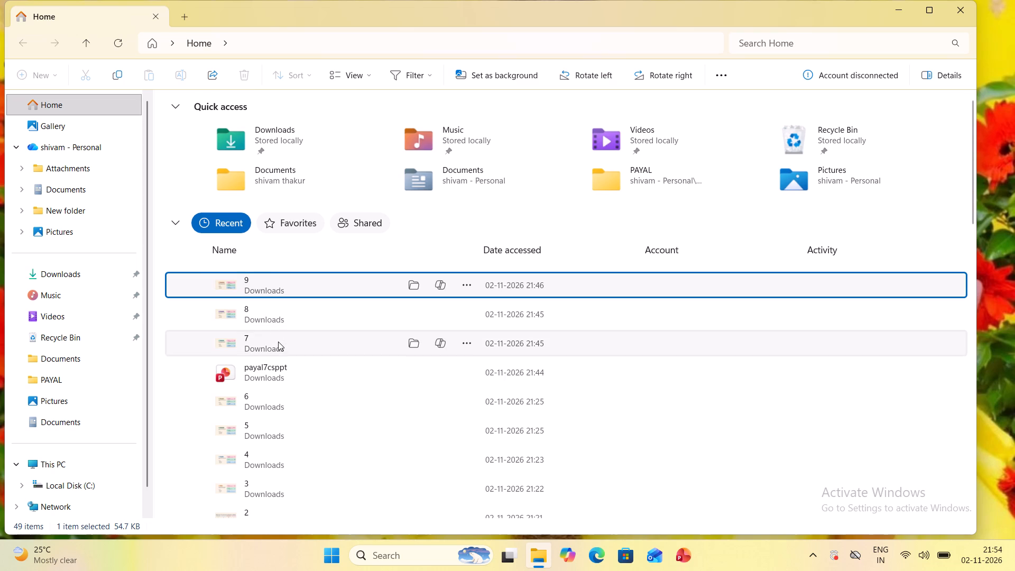
pyautogui.rightClick(278, 342)
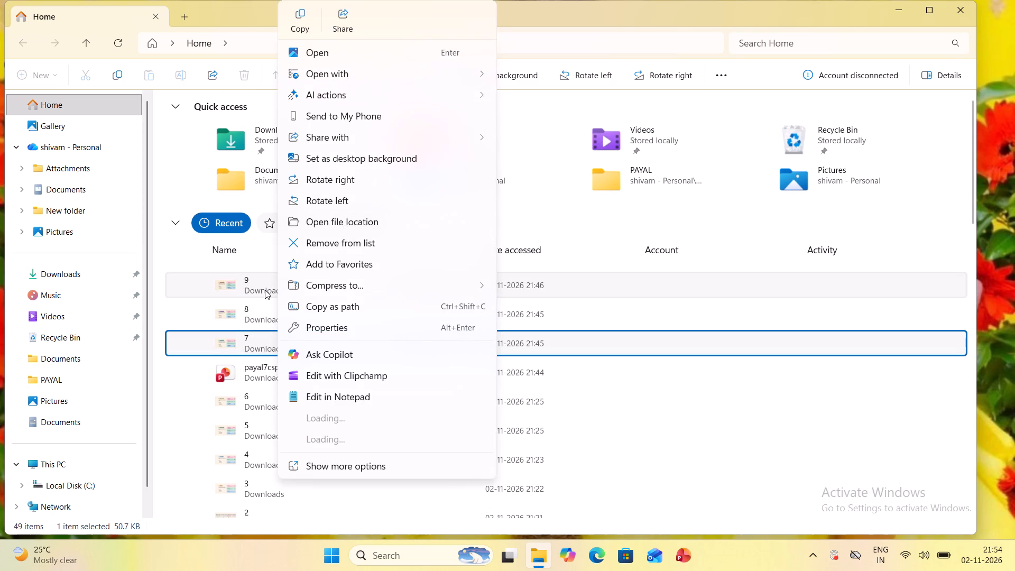
pyautogui.click(328, 248)
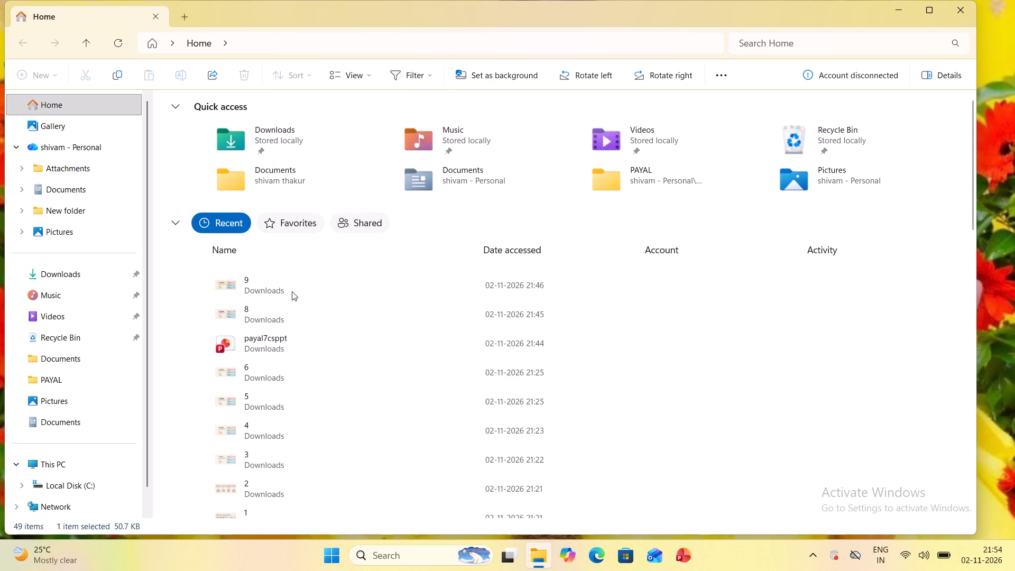
# Remove images 9, 8 and 6 from the recent files list.
pyautogui.rightClick(291, 291)
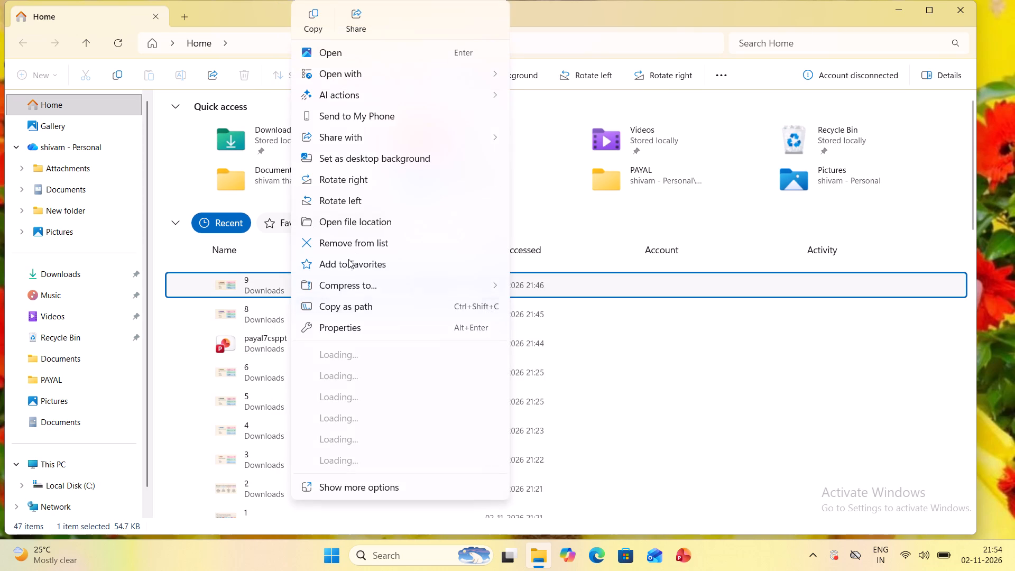
pyautogui.click(352, 244)
pyautogui.rightClick(352, 244)
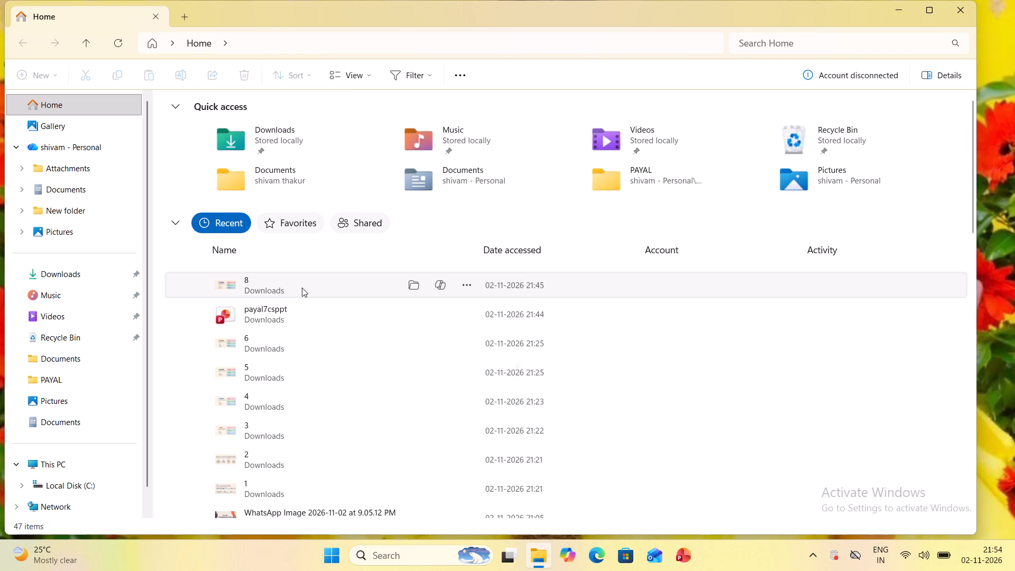
pyautogui.click(302, 288)
pyautogui.moveTo(419, 291); pyautogui.dragTo(370, 283, button='right')
pyautogui.rightClick(363, 283)
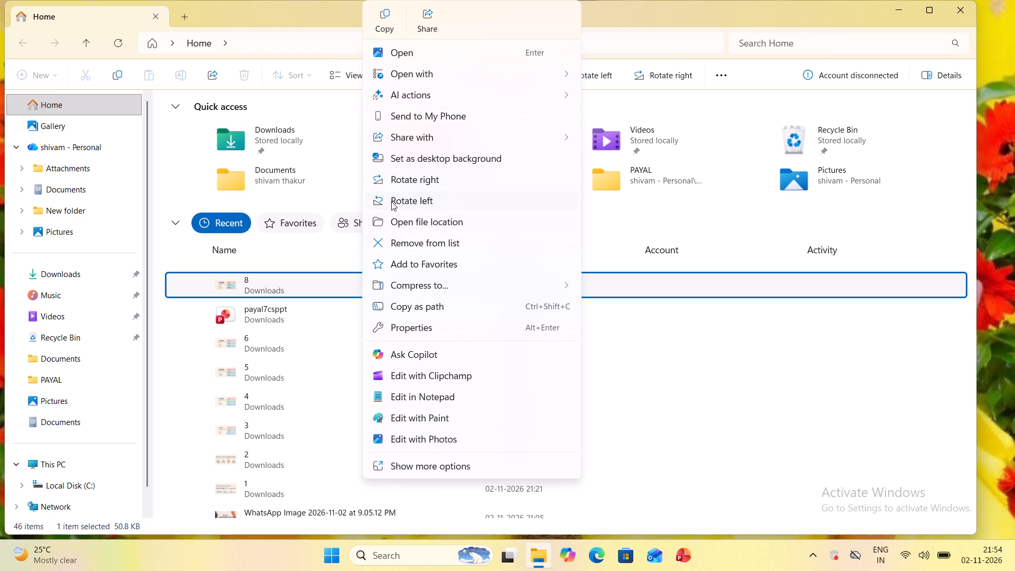
pyautogui.click(394, 251)
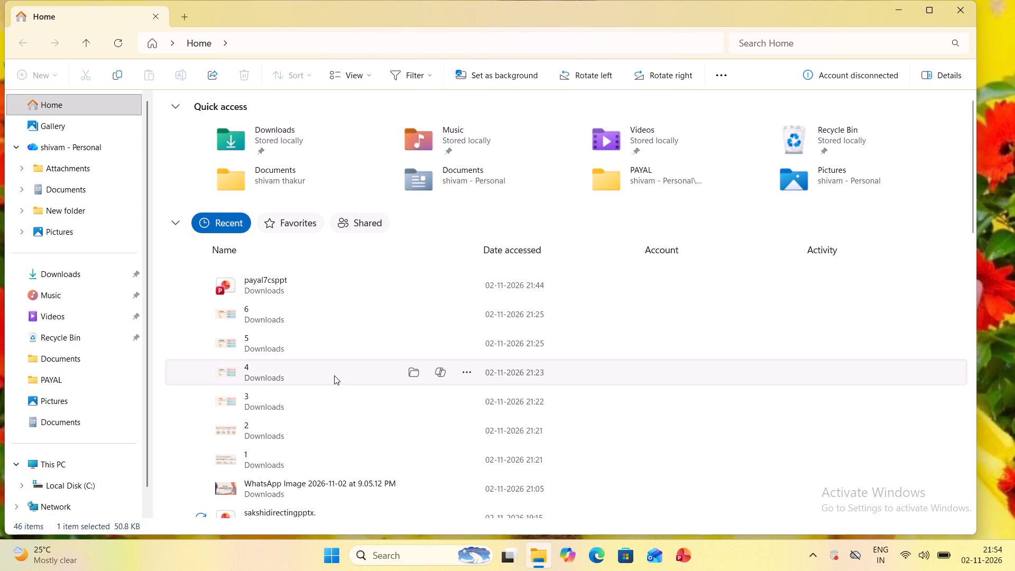
pyautogui.click(320, 322)
pyautogui.rightClick(320, 322)
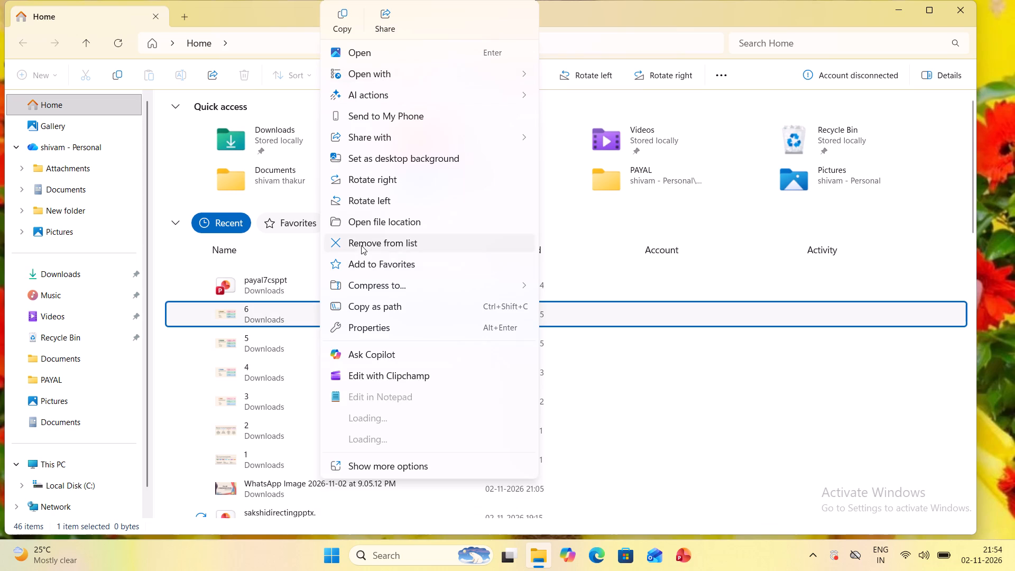
pyautogui.click(361, 245)
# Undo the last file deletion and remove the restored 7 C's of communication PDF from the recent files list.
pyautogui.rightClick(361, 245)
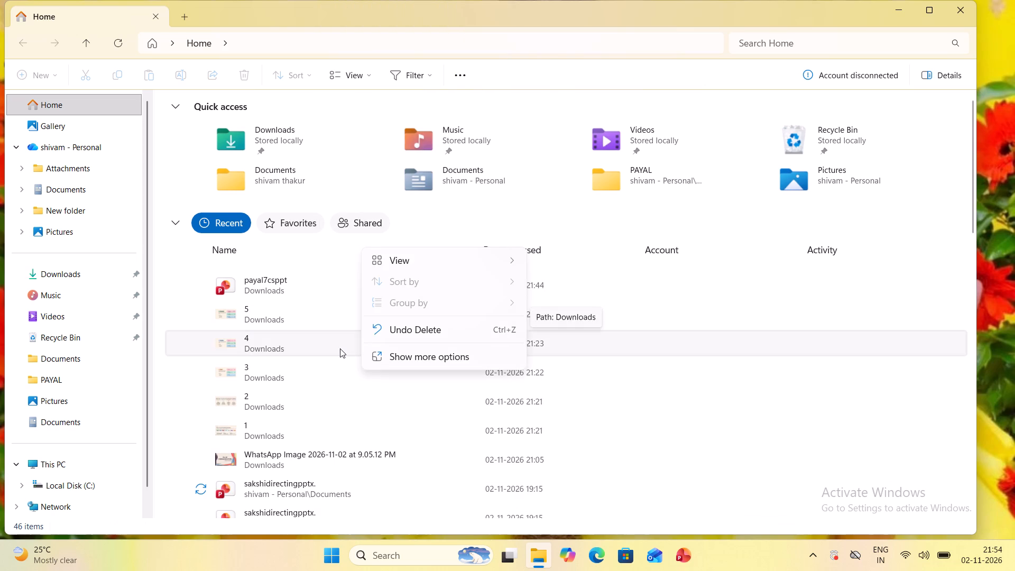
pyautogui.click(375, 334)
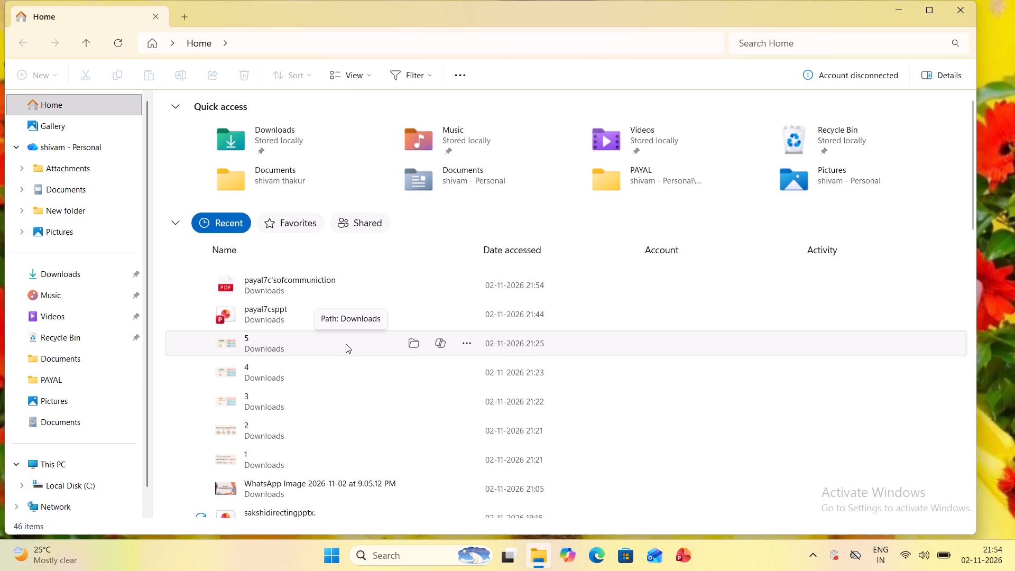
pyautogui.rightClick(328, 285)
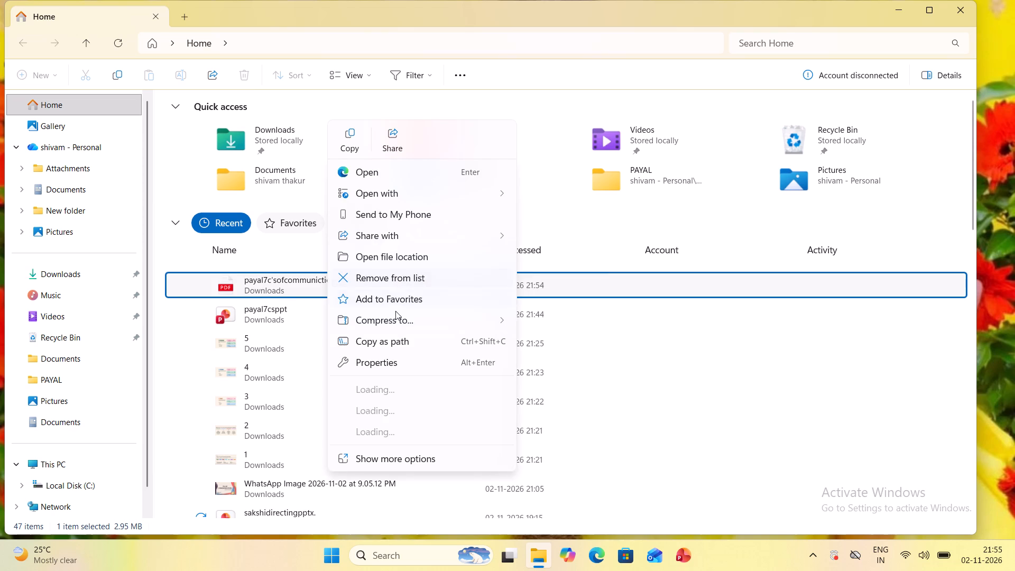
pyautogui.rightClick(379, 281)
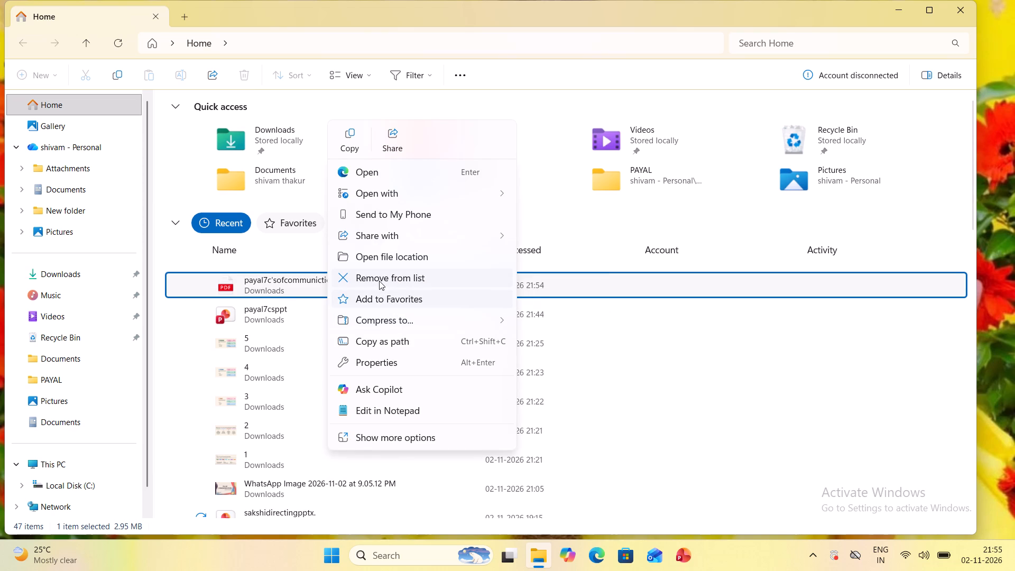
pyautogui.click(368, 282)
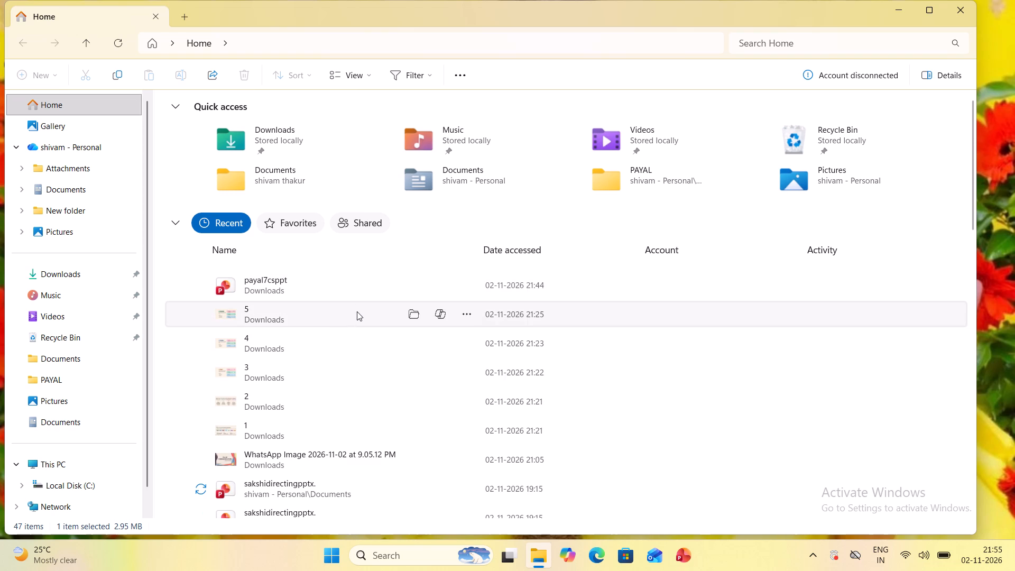
# Remove image 5 from the recent files list.
pyautogui.rightClick(357, 311)
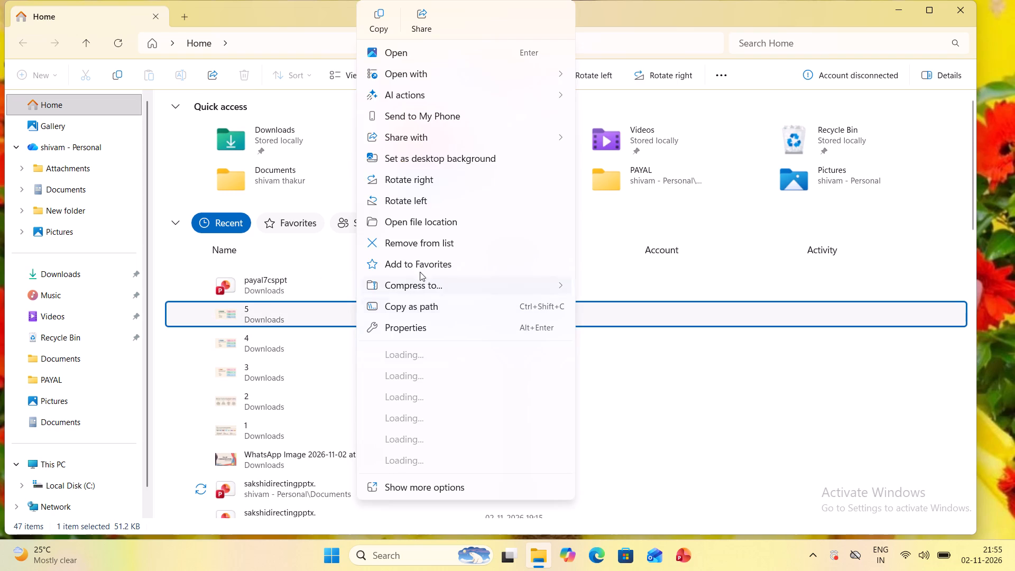
pyautogui.click(415, 247)
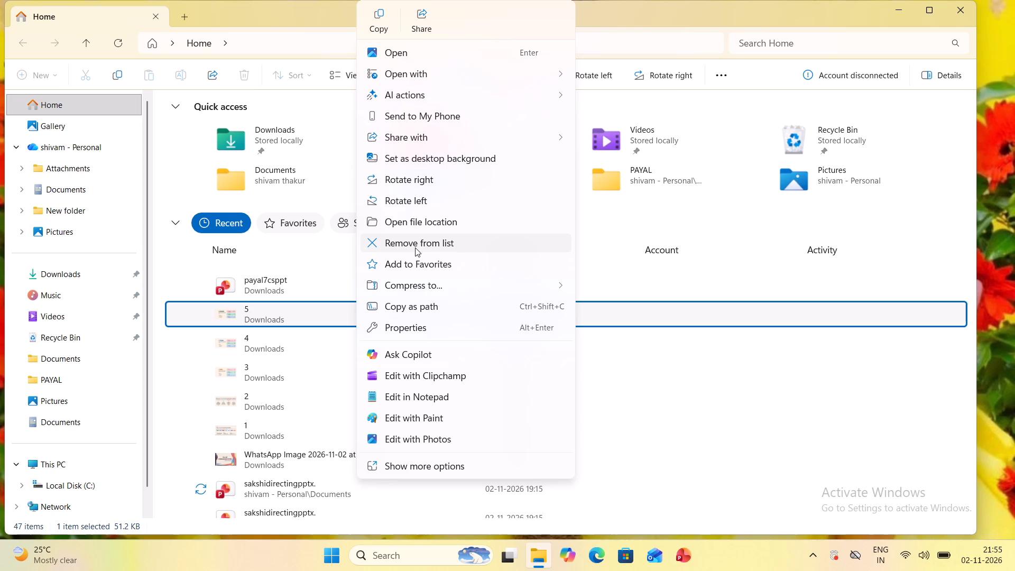
pyautogui.rightClick(415, 247)
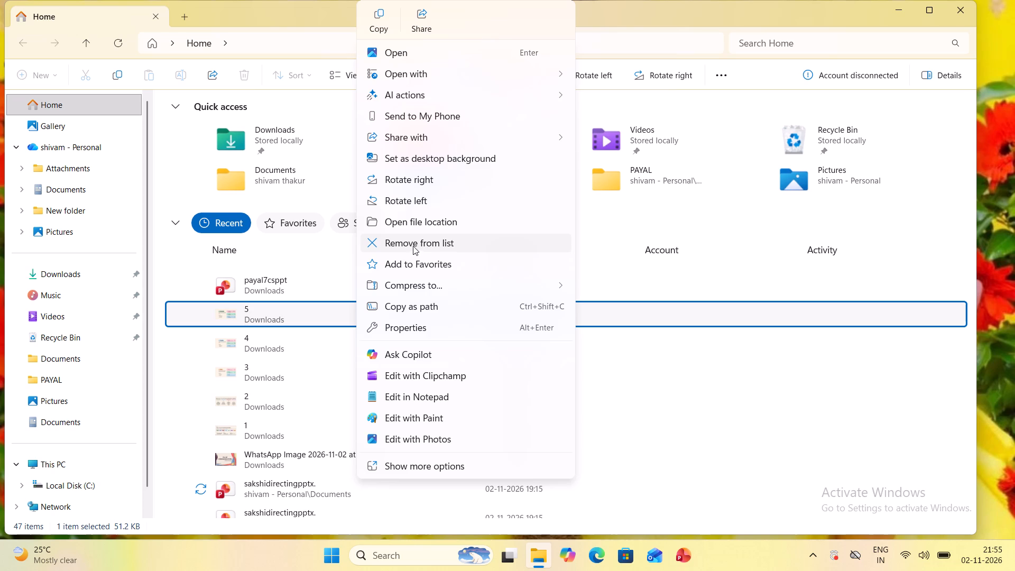
pyautogui.rightClick(411, 238)
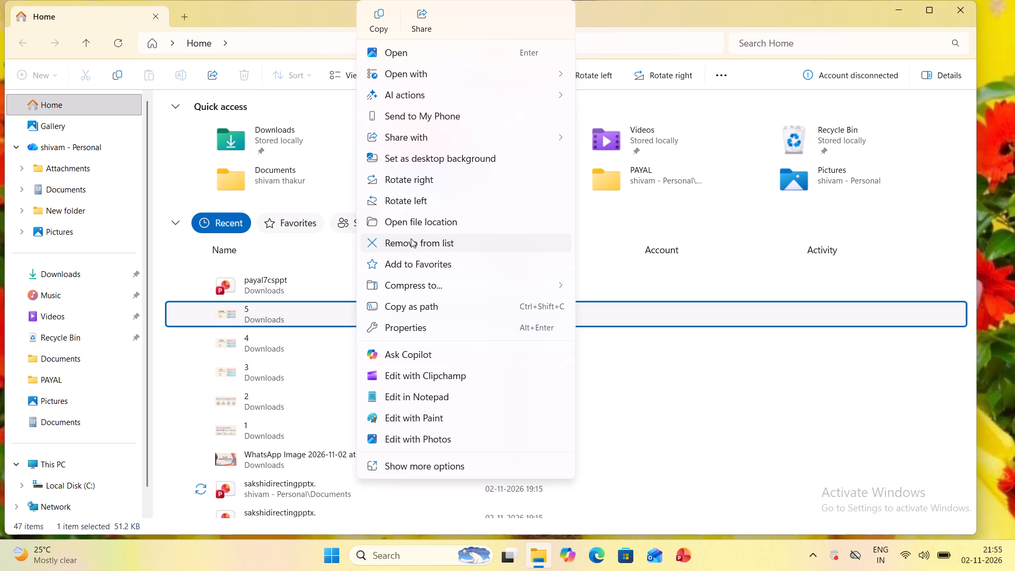
pyautogui.click(411, 238)
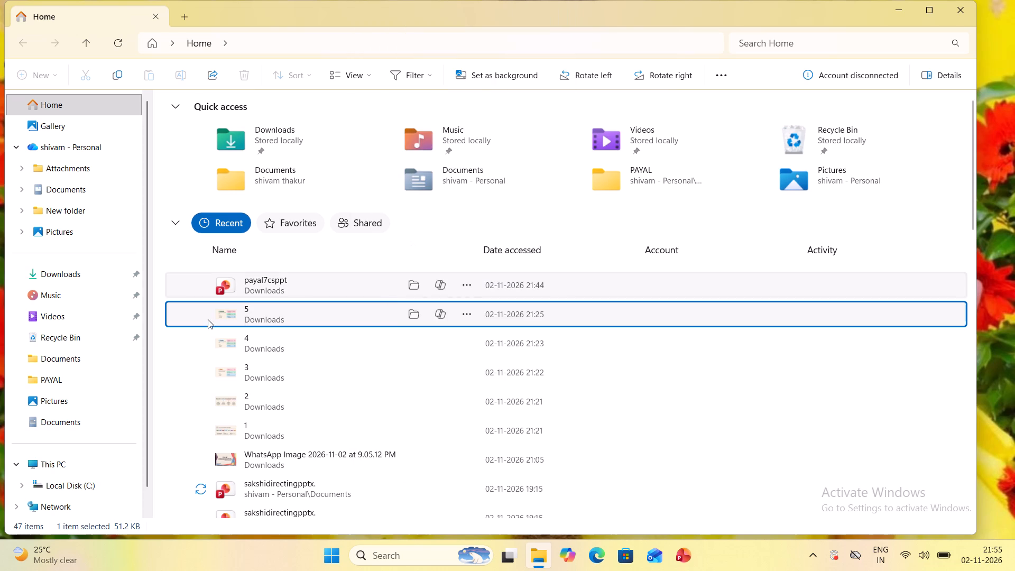
# Delete images 1 through 10 and the 7 C's of communication PDF from the Downloads folder.
pyautogui.click(88, 267)
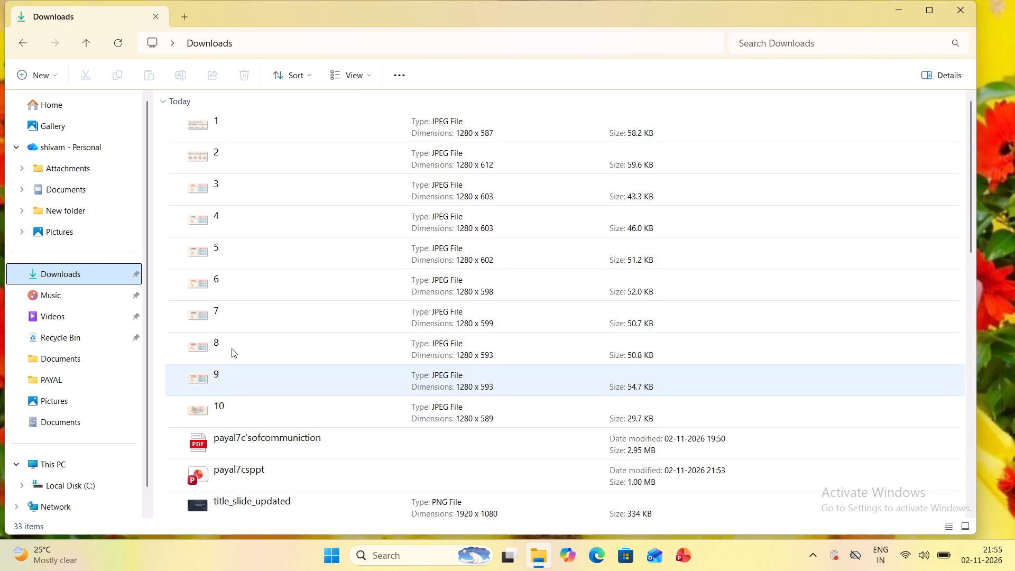
pyautogui.moveTo(223, 133); pyautogui.dragTo(197, 300, button='right')
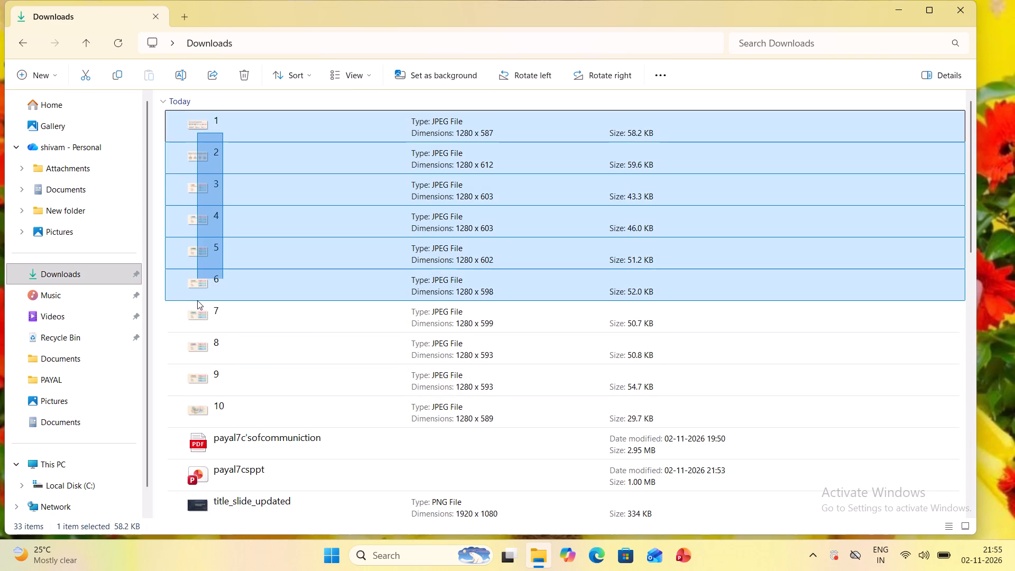
pyautogui.moveTo(197, 300); pyautogui.dragTo(194, 442, button='right')
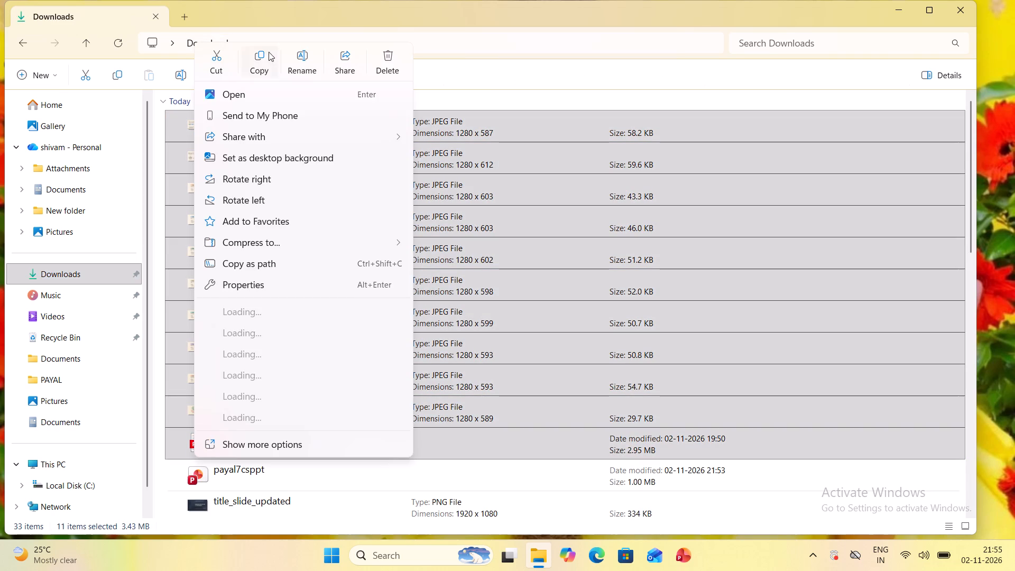
pyautogui.click(378, 61)
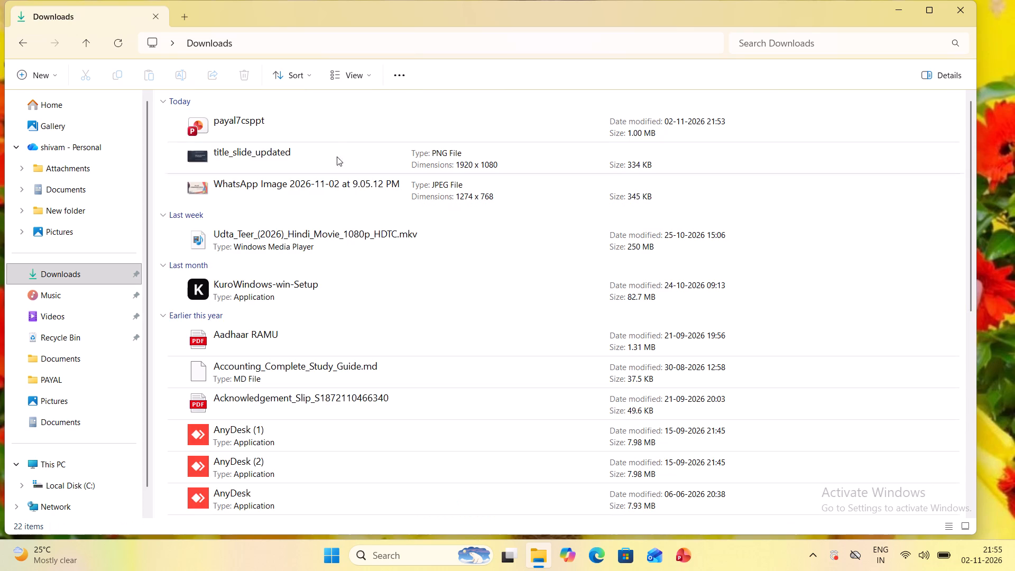
# Open the payal7csppt presentation from Downloads, review its slide show from the title to the Thank You slide, and close it.
pyautogui.click(336, 132)
pyautogui.doubleClick(336, 132)
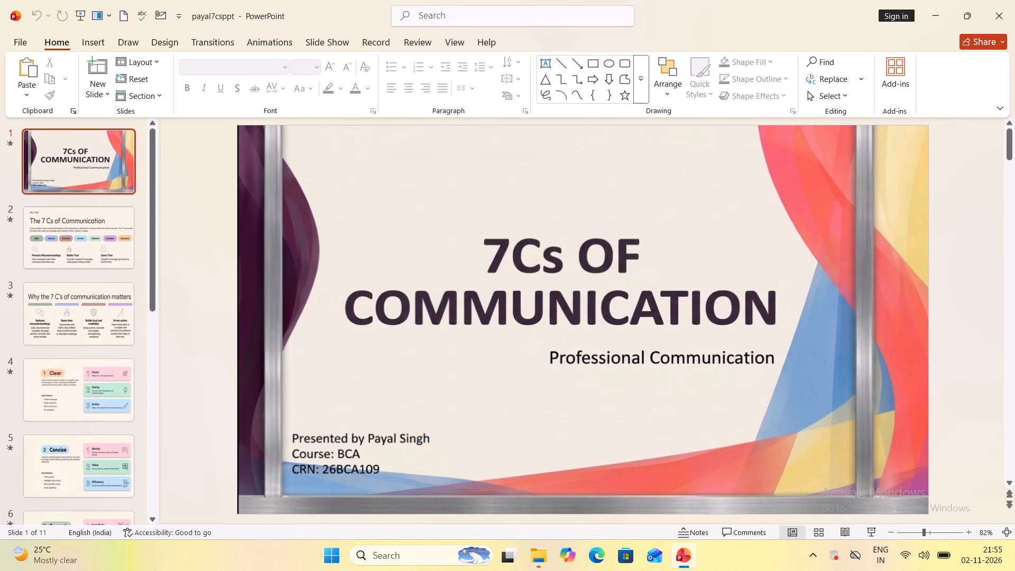
pyautogui.click(80, 13)
pyautogui.press('Right')
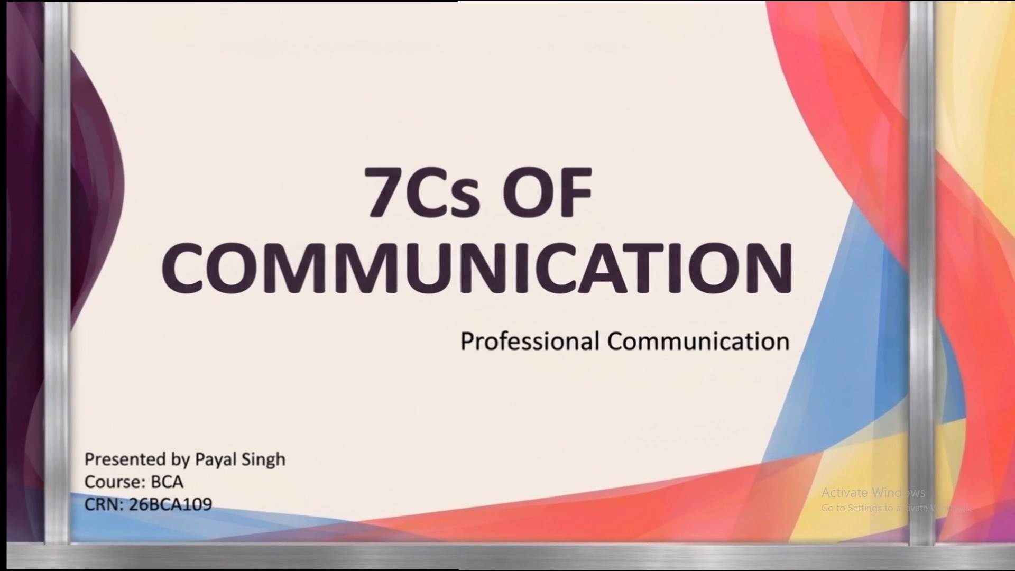
pyautogui.press('Right')
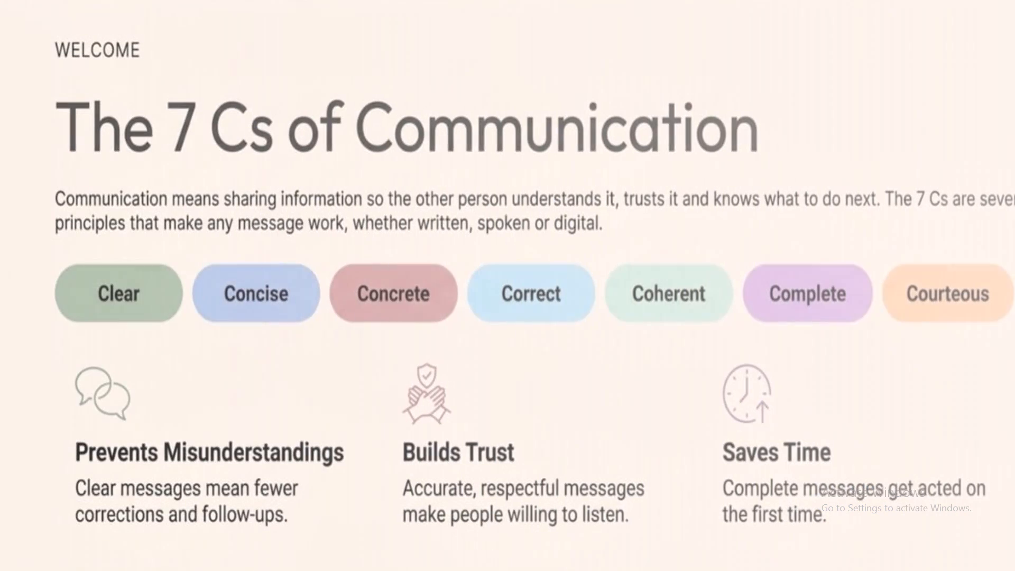
pyautogui.press('Right')
pyautogui.press('Right')
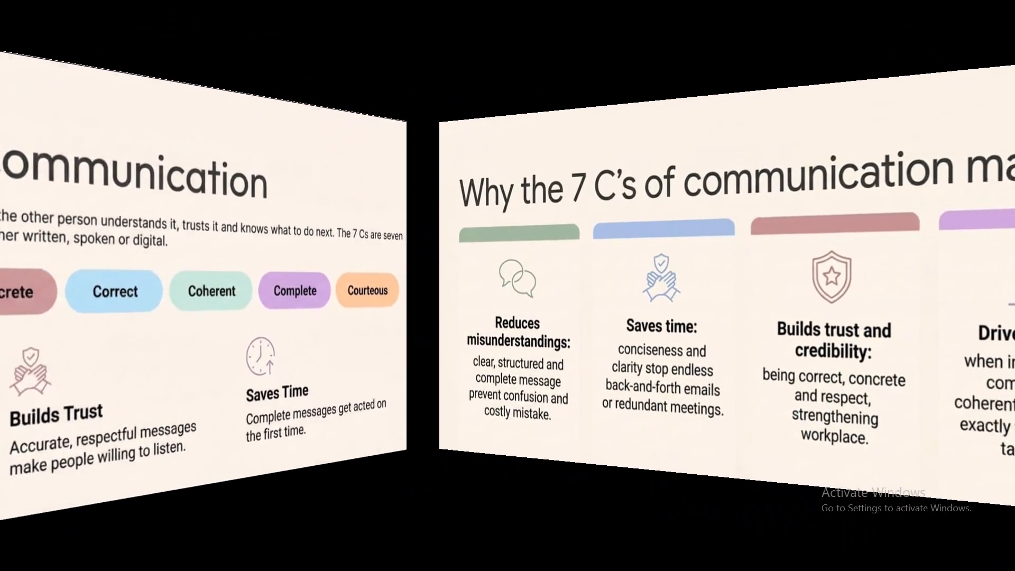
pyautogui.press('Right')
pyautogui.press('Right')
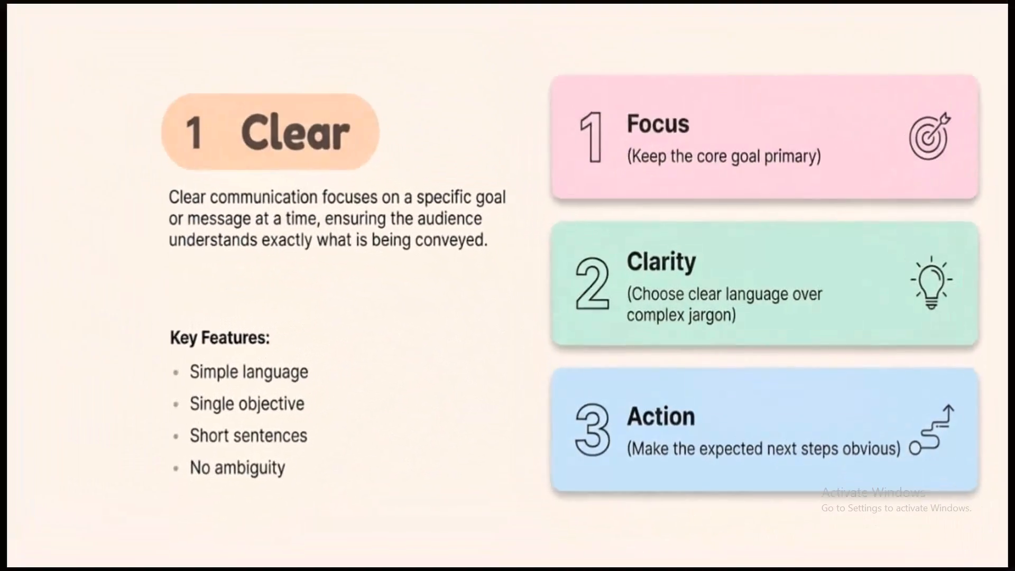
pyautogui.press('Right')
pyautogui.press('Right')
pyautogui.press('Right')
pyautogui.press('Right')
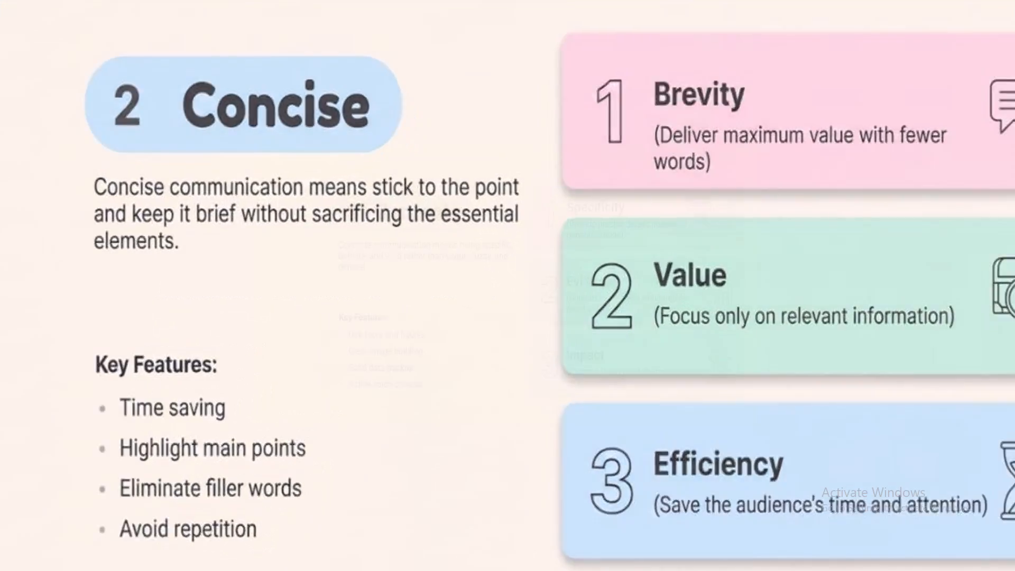
pyautogui.press('Right')
pyautogui.press('Right')
pyautogui.press('Right')
pyautogui.press('Right')
pyautogui.press('Right')
pyautogui.press('Right')
pyautogui.press('Right')
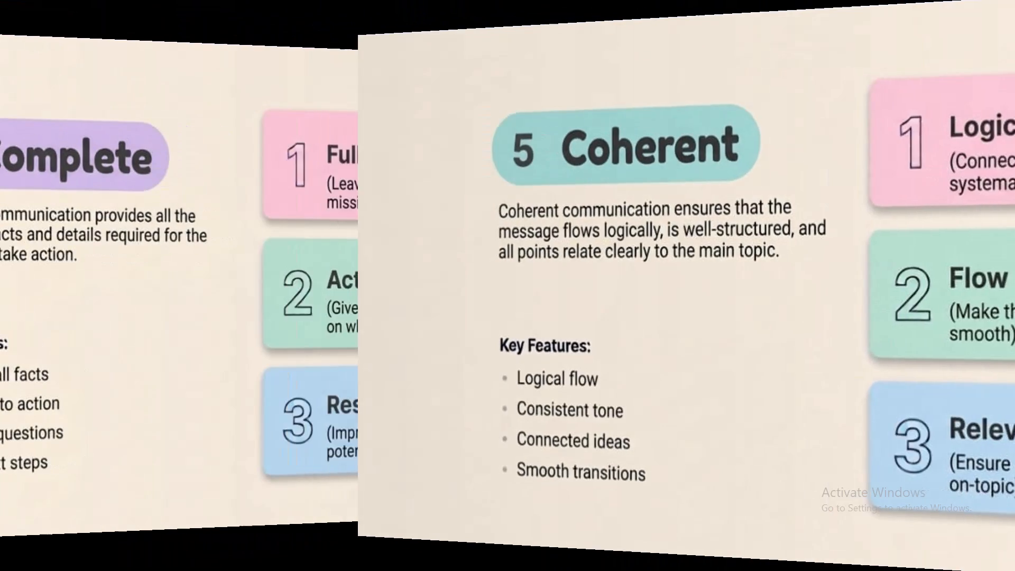
pyautogui.press('Right')
pyautogui.press('Right')
pyautogui.press('Right')
pyautogui.press('Right')
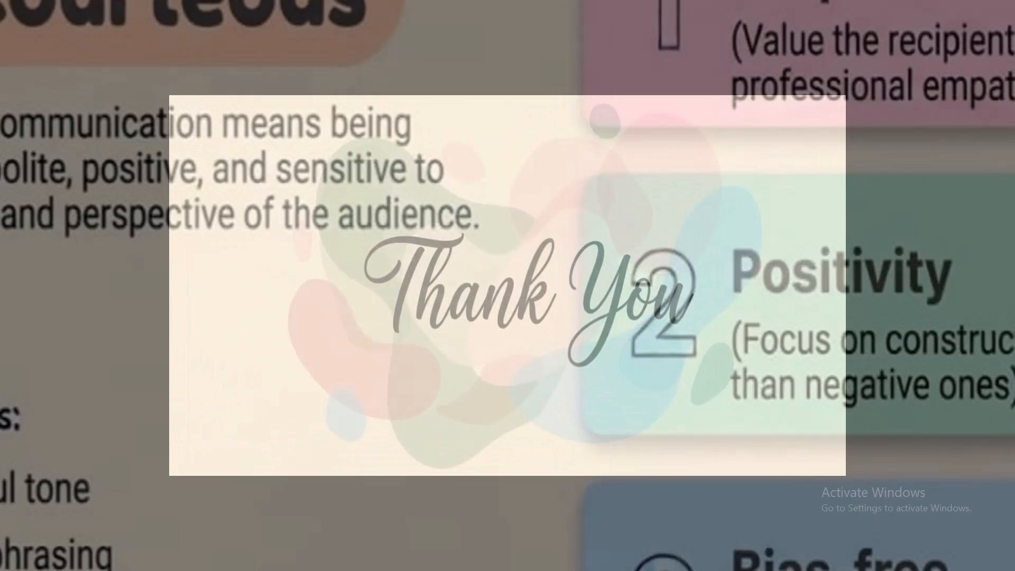
pyautogui.press('Right')
pyautogui.press('Right')
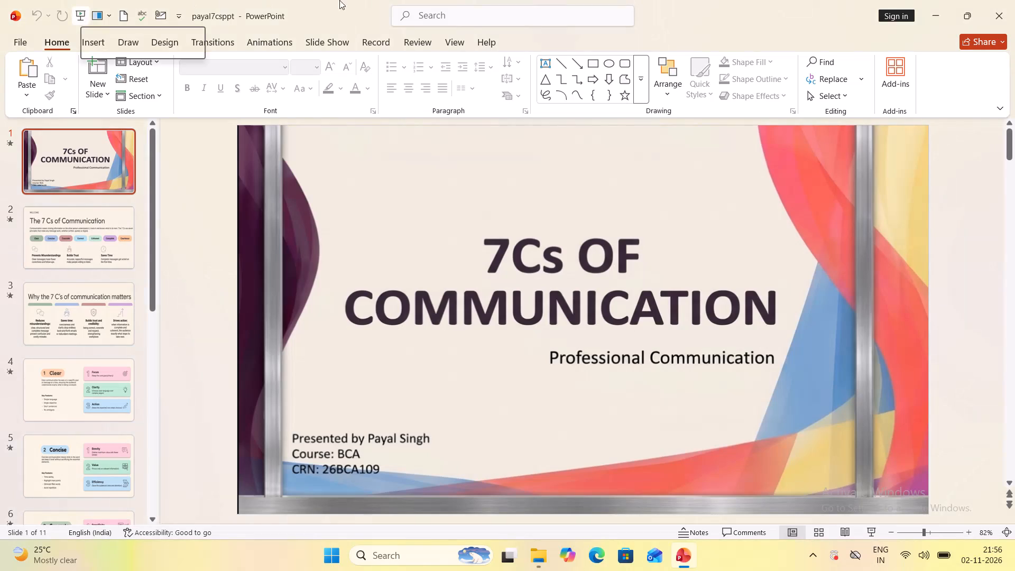
pyautogui.click(992, 6)
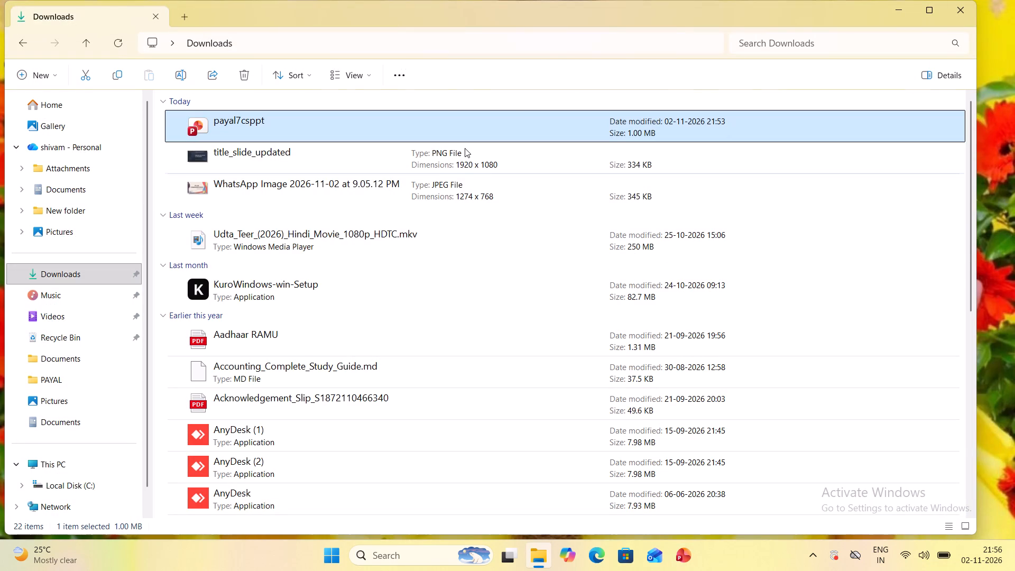
# Delete title_slide_updated and WhatsApp Image 2026-11-02 at 9.05.12 PM from the Downloads folder.
pyautogui.rightClick(465, 148)
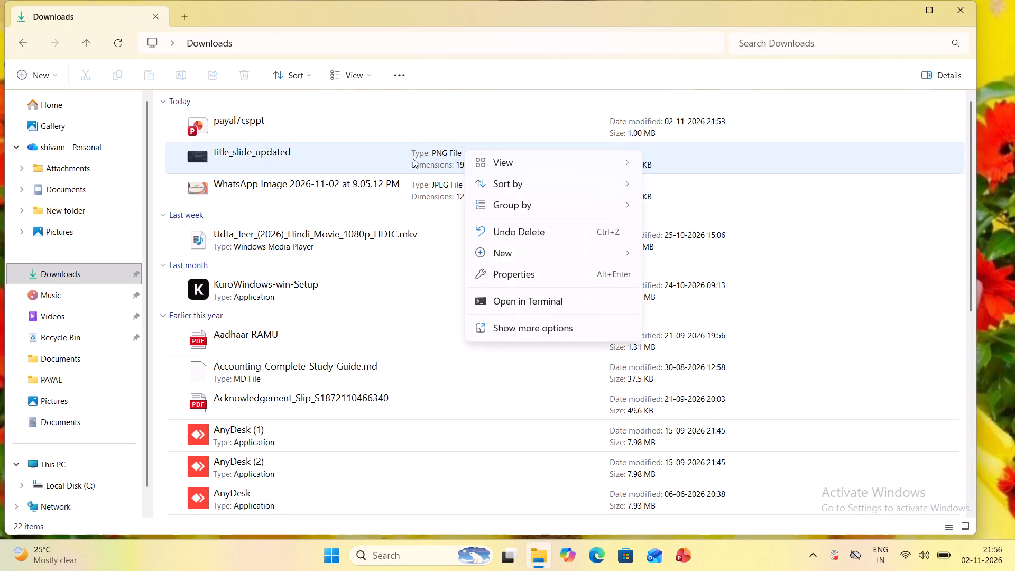
pyautogui.click(365, 155)
pyautogui.rightClick(365, 155)
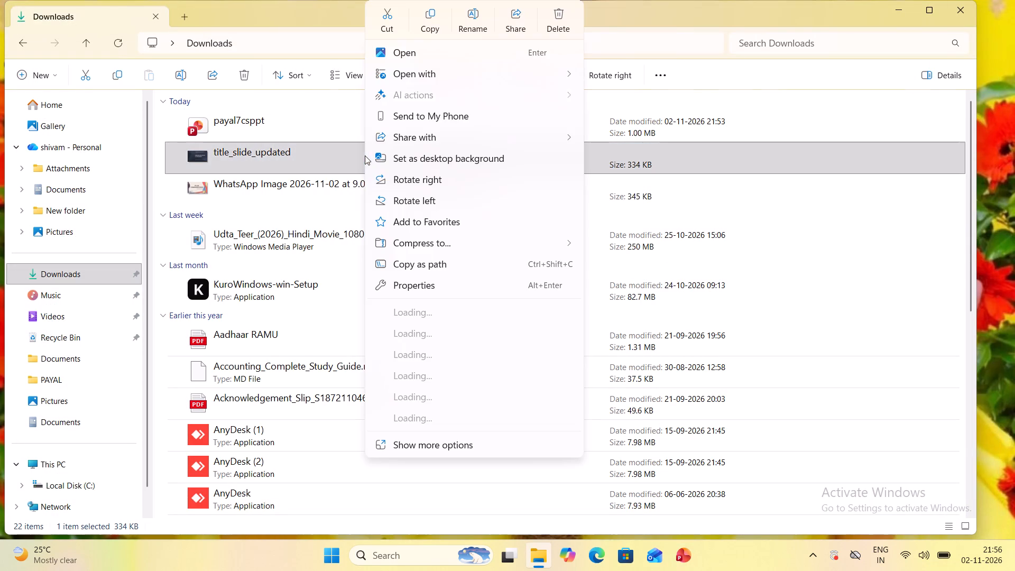
pyautogui.click(242, 70)
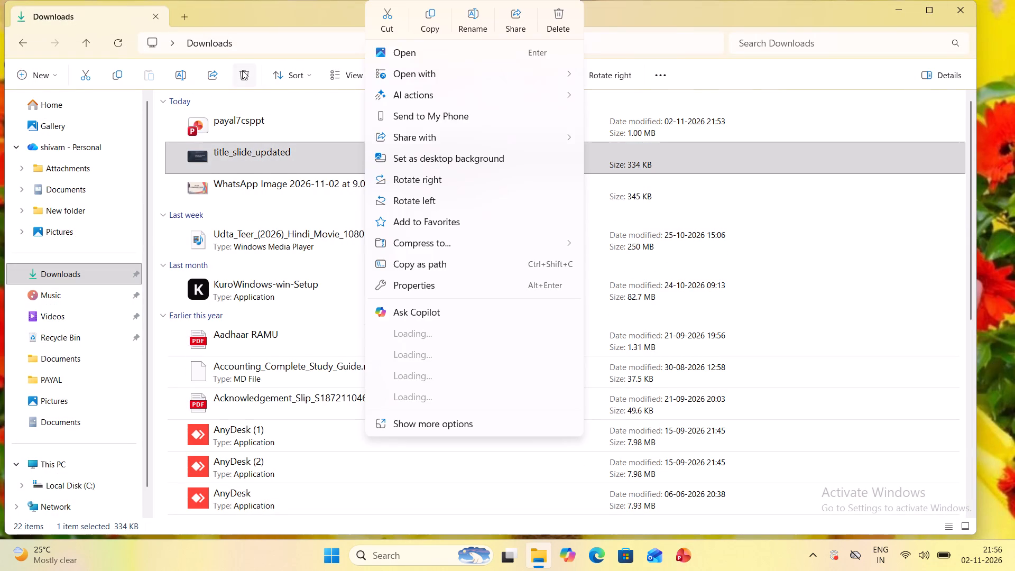
pyautogui.click(248, 163)
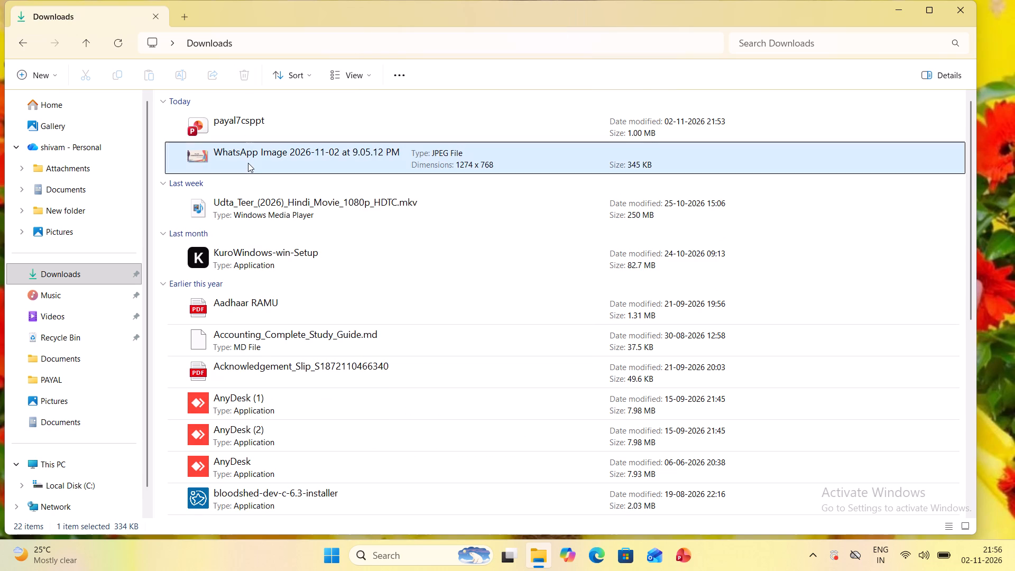
pyautogui.rightClick(248, 163)
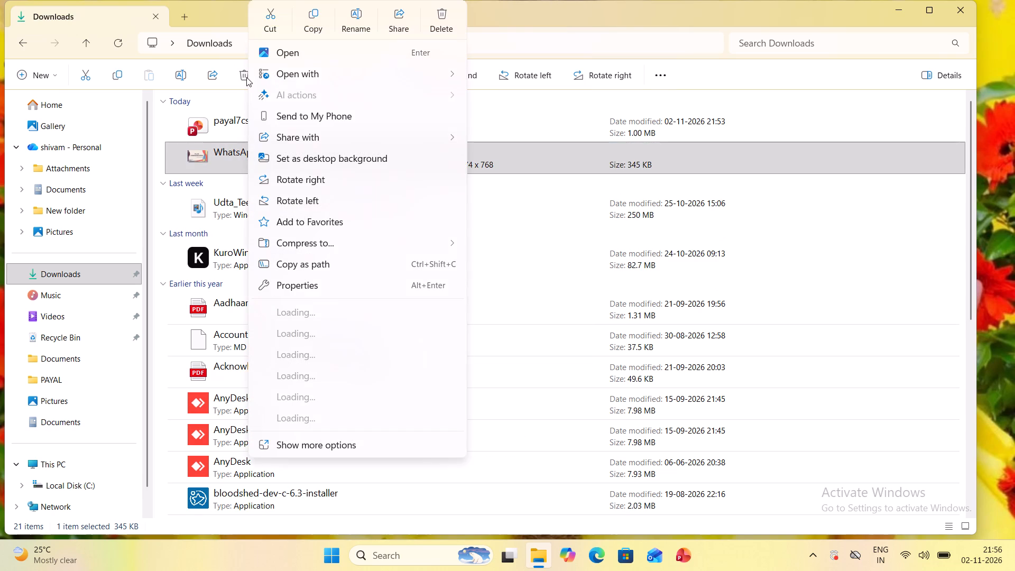
pyautogui.click(443, 15)
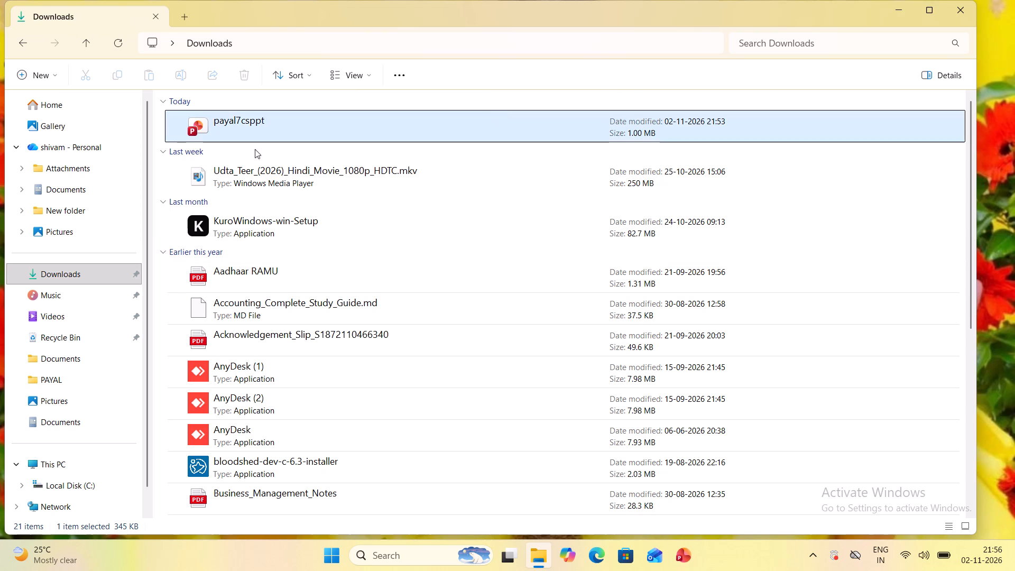
# Open the sakshidirectingpptx presentation stored in Documents from the recent files list to check it, and close it.
pyautogui.click(84, 107)
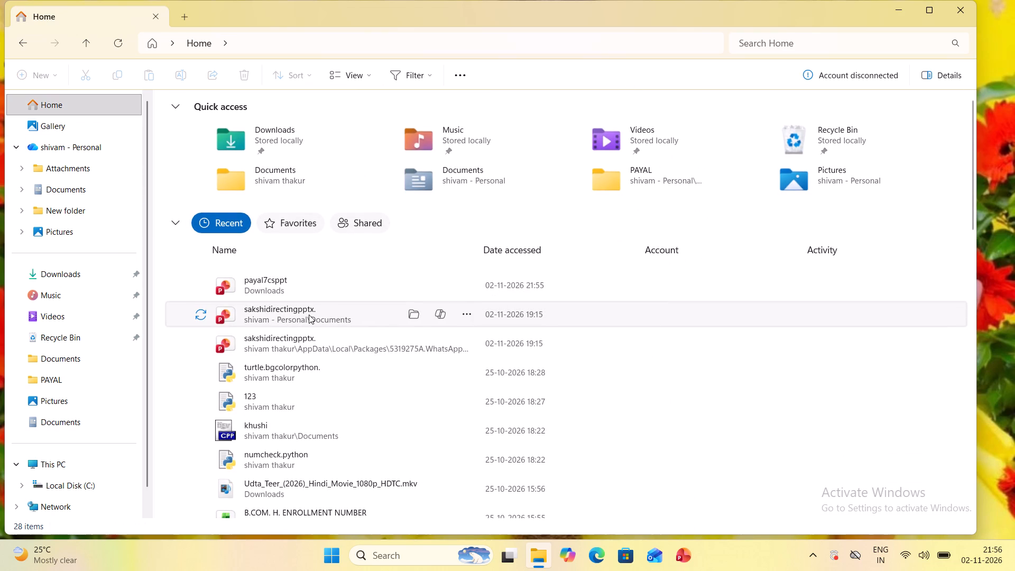
pyautogui.click(342, 311)
pyautogui.doubleClick(342, 311)
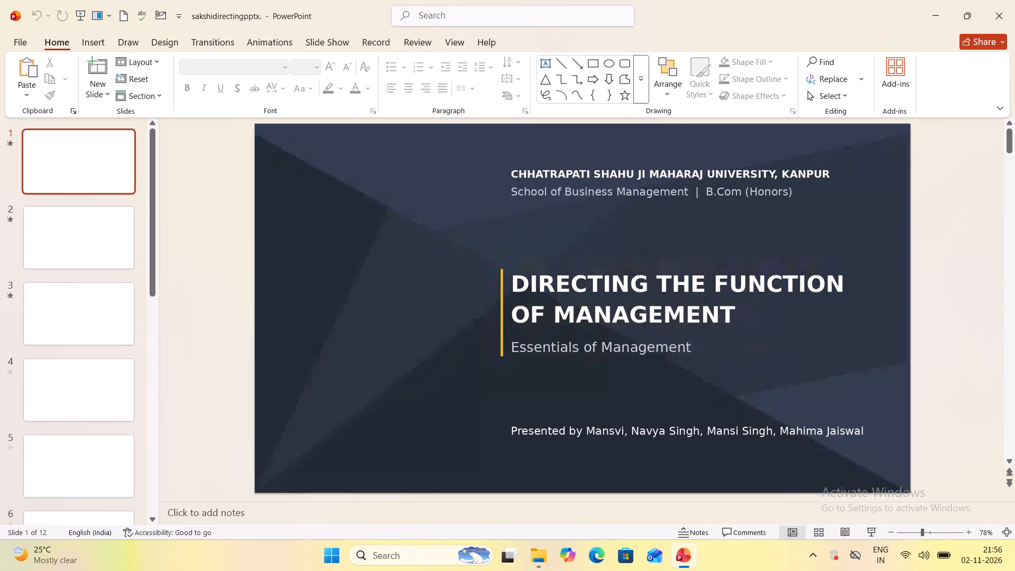
pyautogui.click(999, 7)
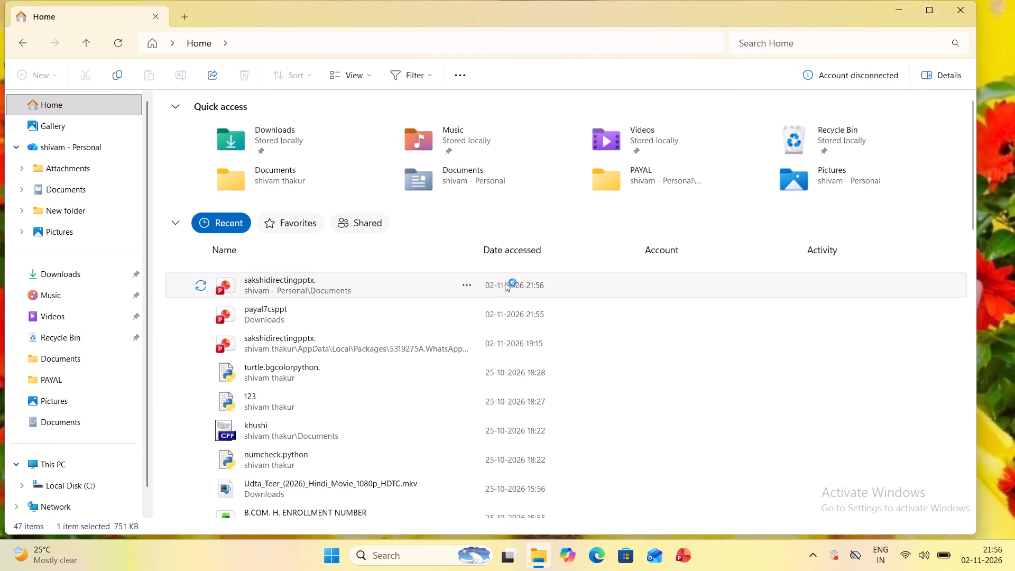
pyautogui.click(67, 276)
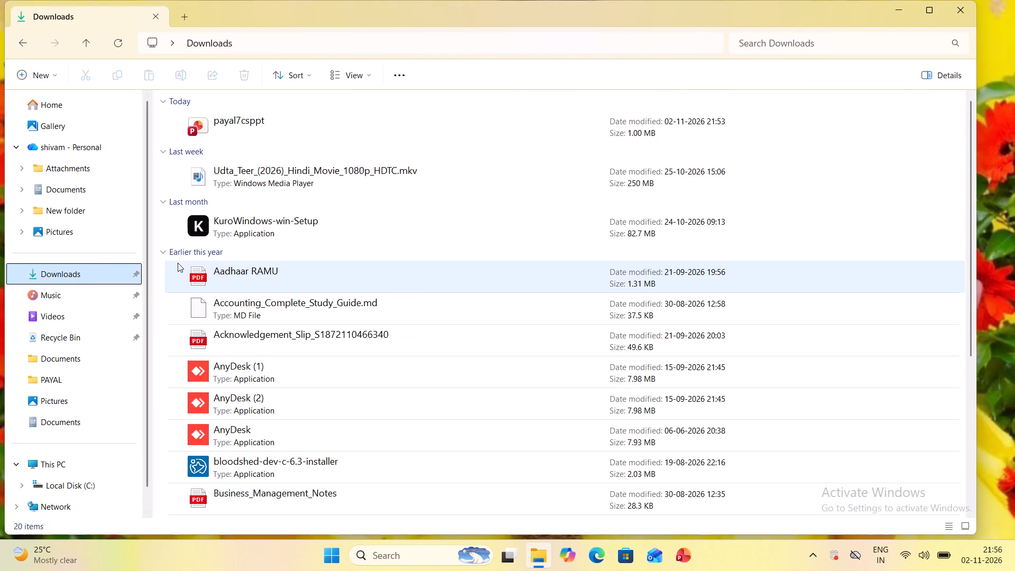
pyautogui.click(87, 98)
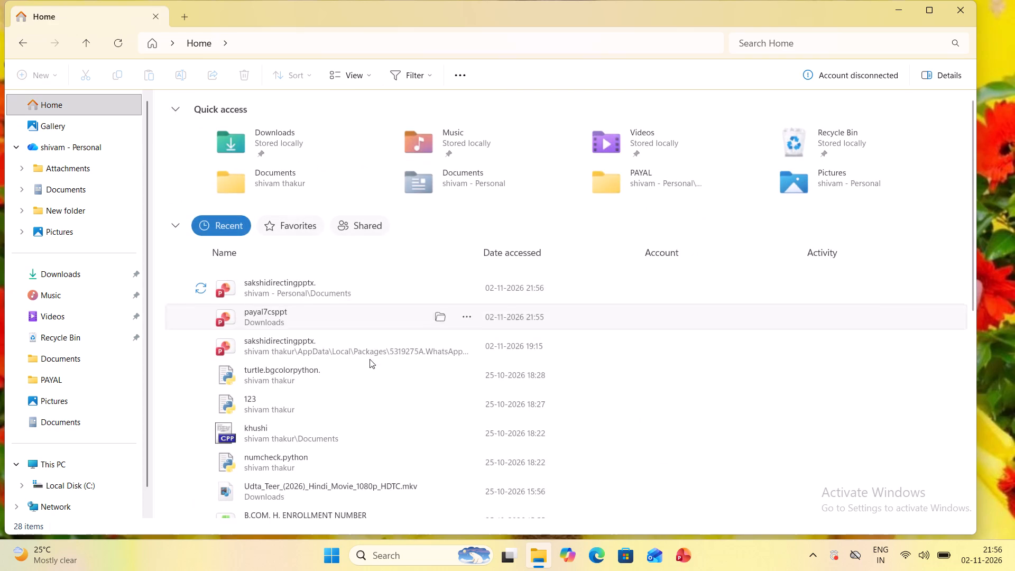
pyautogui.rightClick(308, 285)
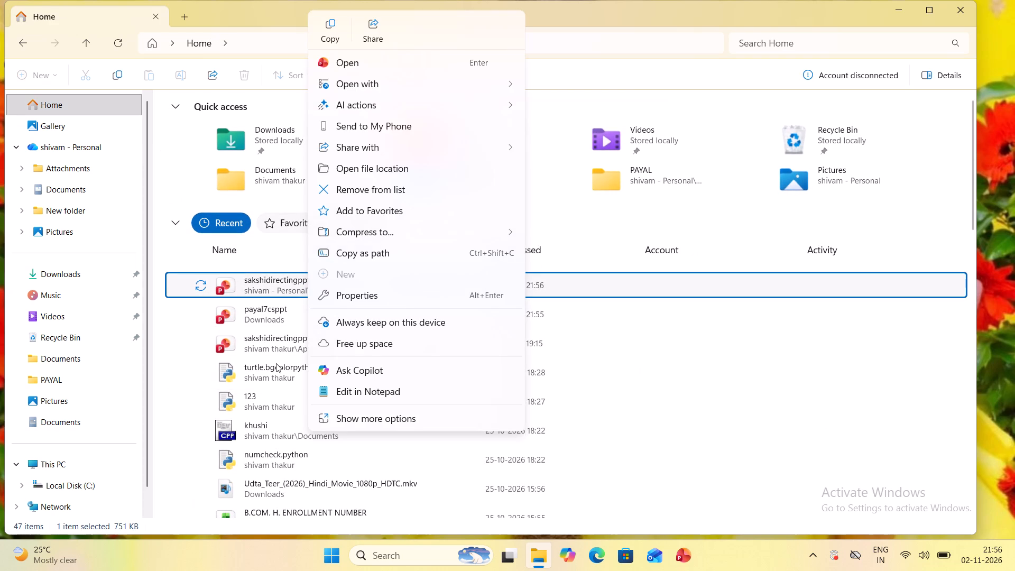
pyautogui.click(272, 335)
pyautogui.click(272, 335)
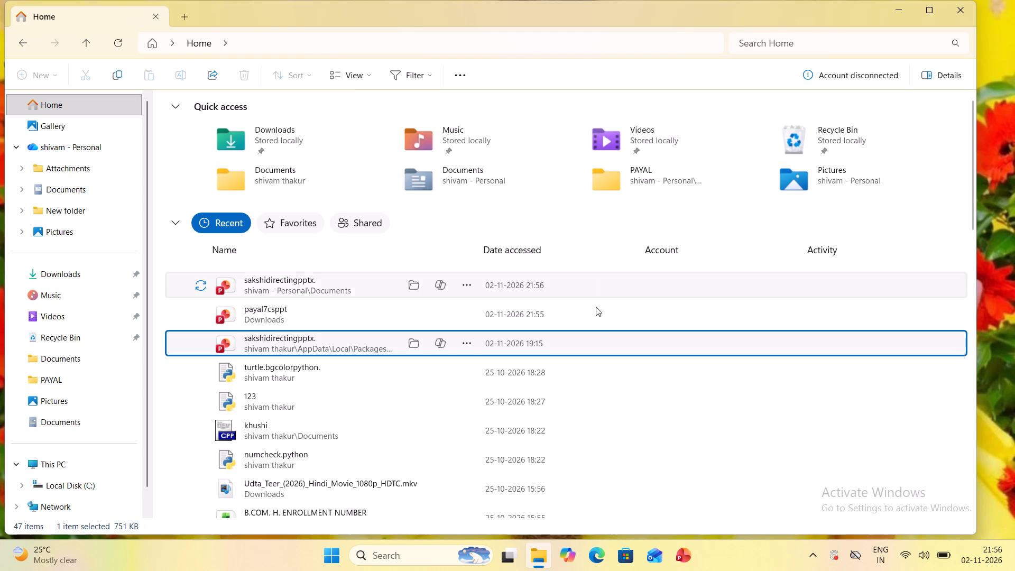
# Open the payal7csppt presentation from the recent files list to check it, and close it.
pyautogui.click(592, 325)
pyautogui.doubleClick(592, 325)
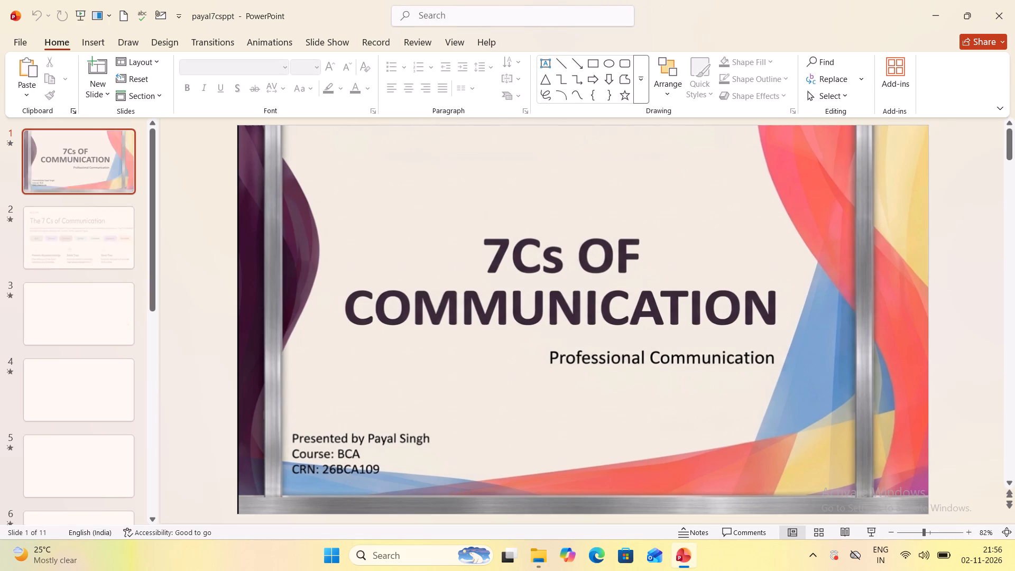
pyautogui.click(1005, 3)
pyautogui.click(1005, 3)
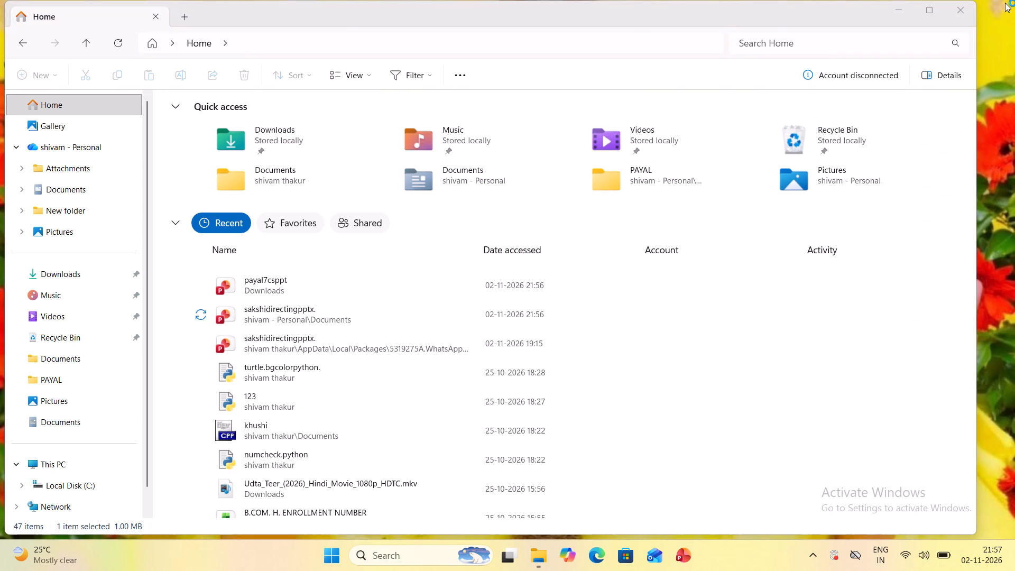
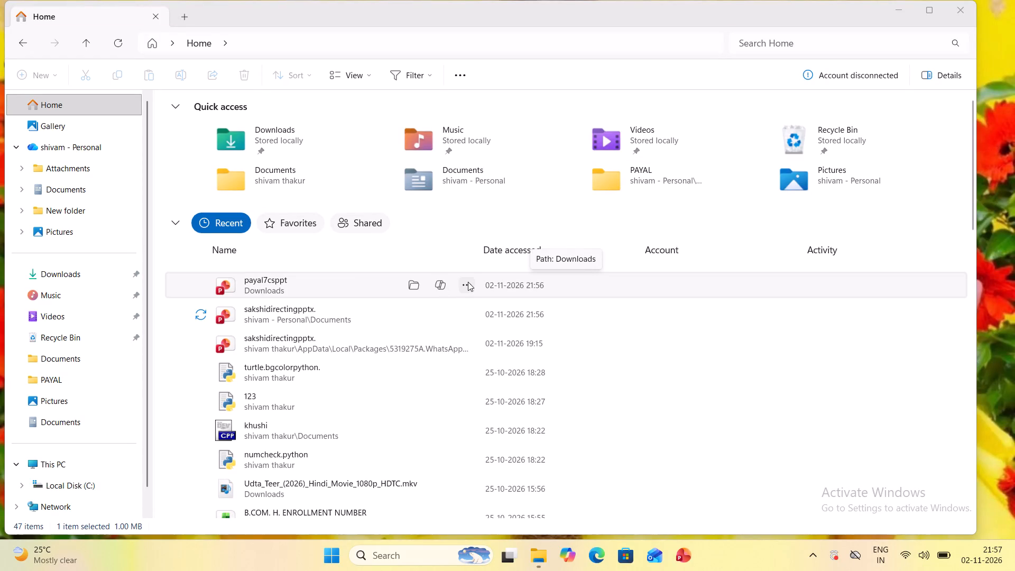
# Share the payal7csppt presentation from the recent files list with WhatsApp.
pyautogui.rightClick(468, 282)
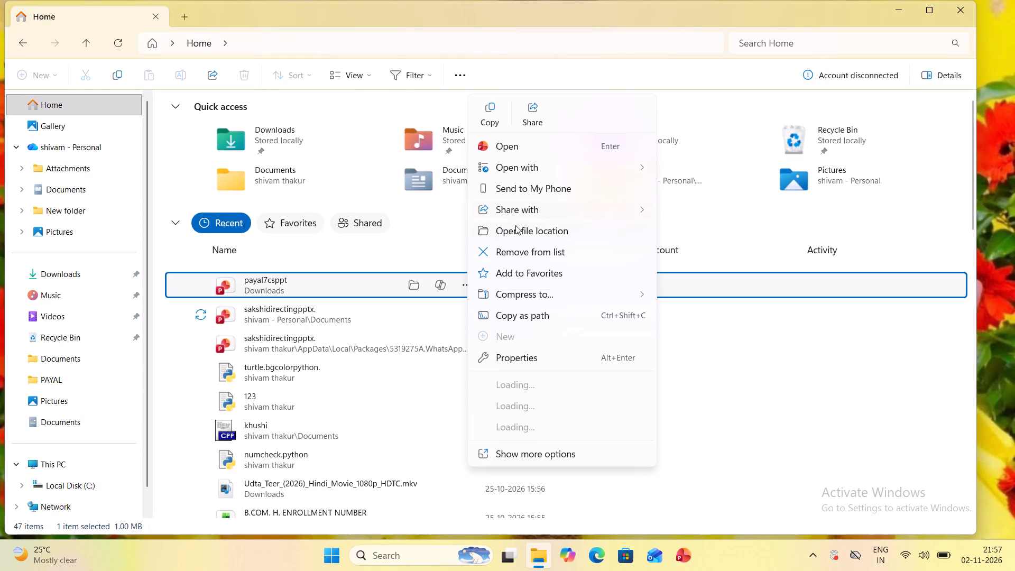
pyautogui.click(517, 211)
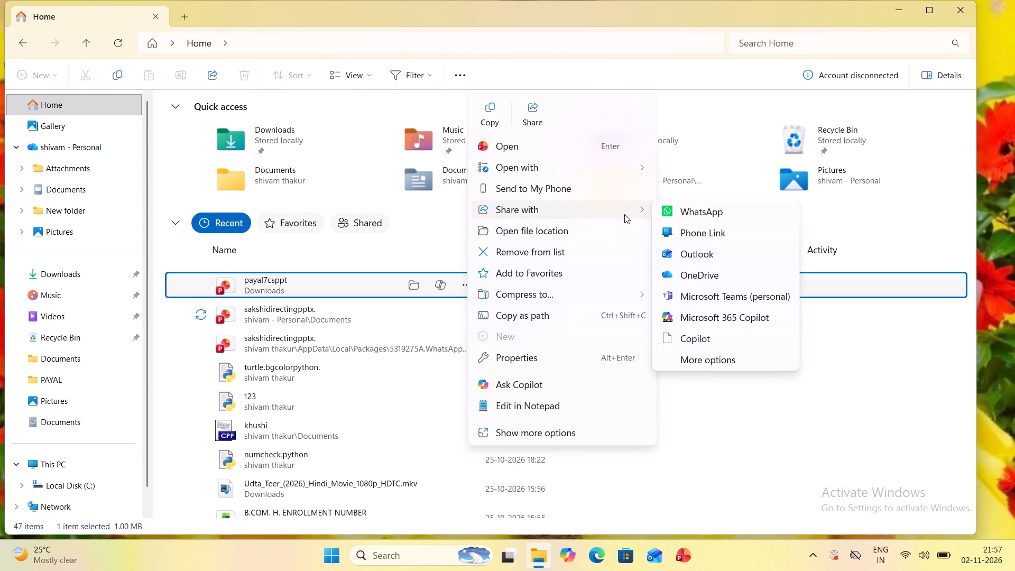
pyautogui.click(670, 211)
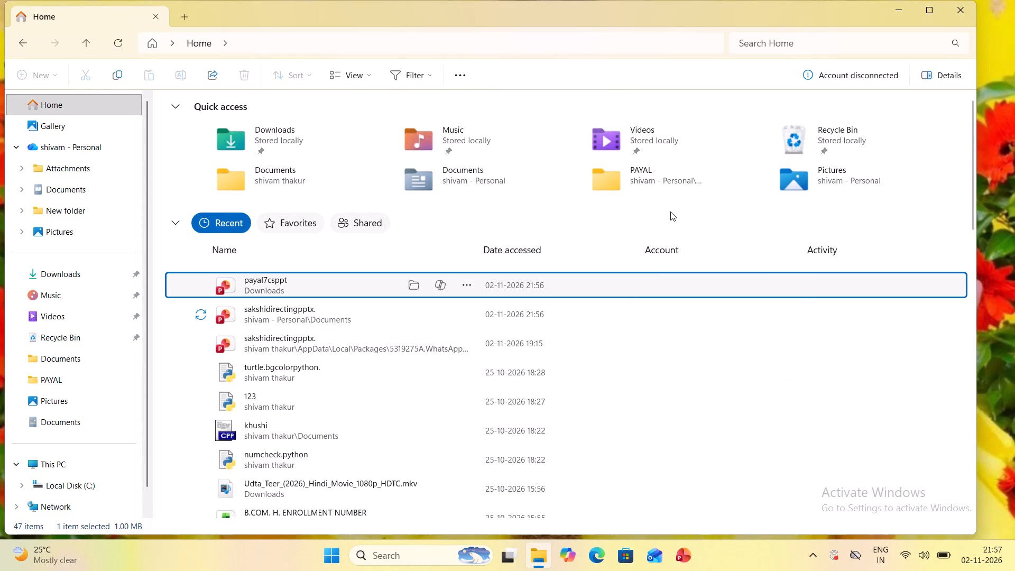
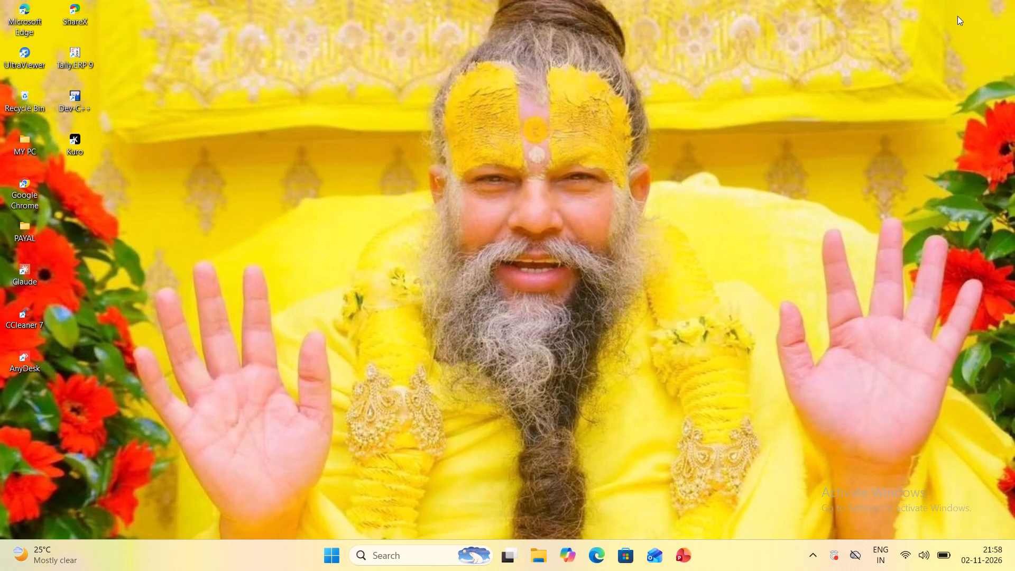
# Shut down the computer.
pyautogui.click(957, 16)
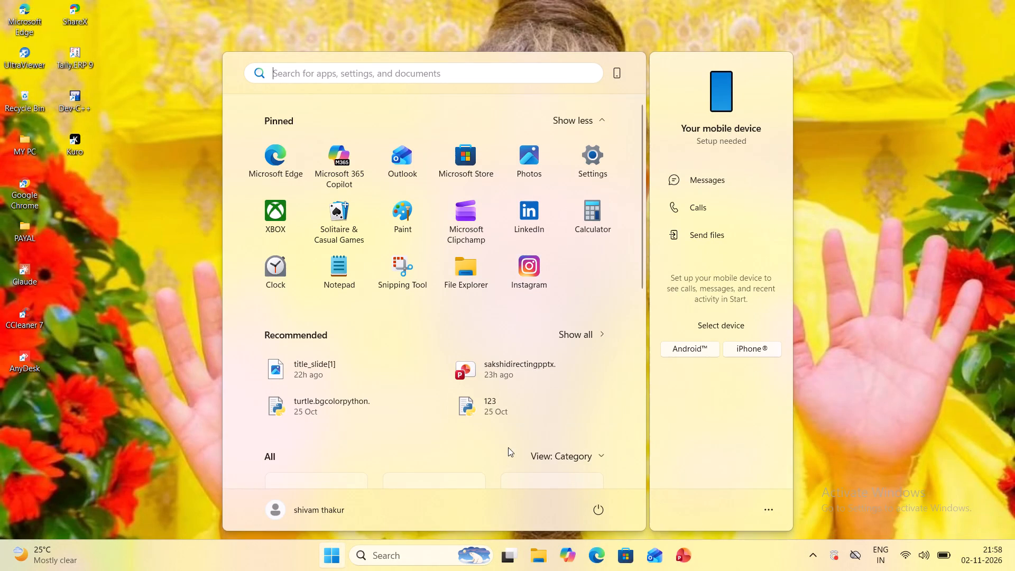
pyautogui.click(596, 516)
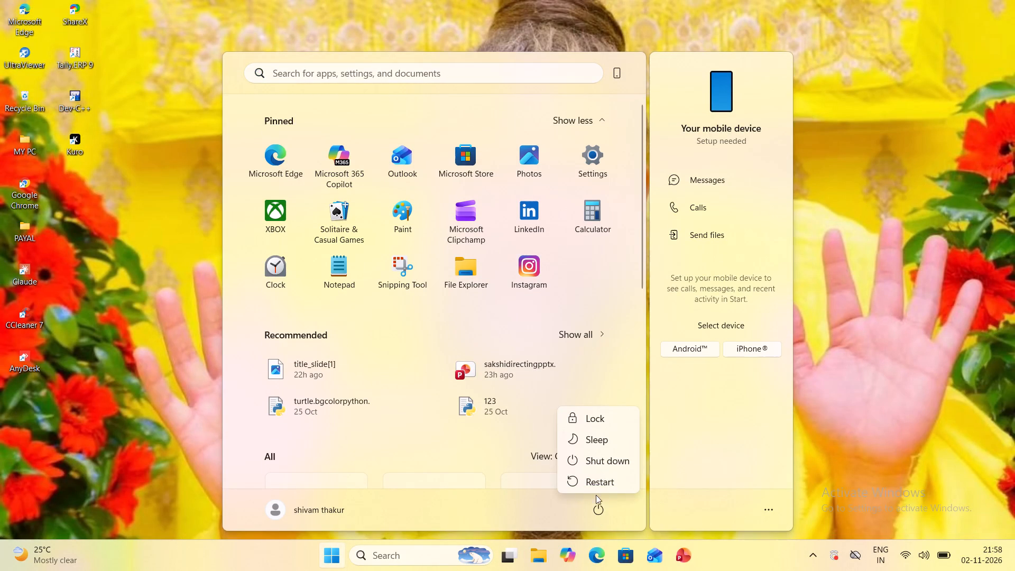
pyautogui.click(582, 458)
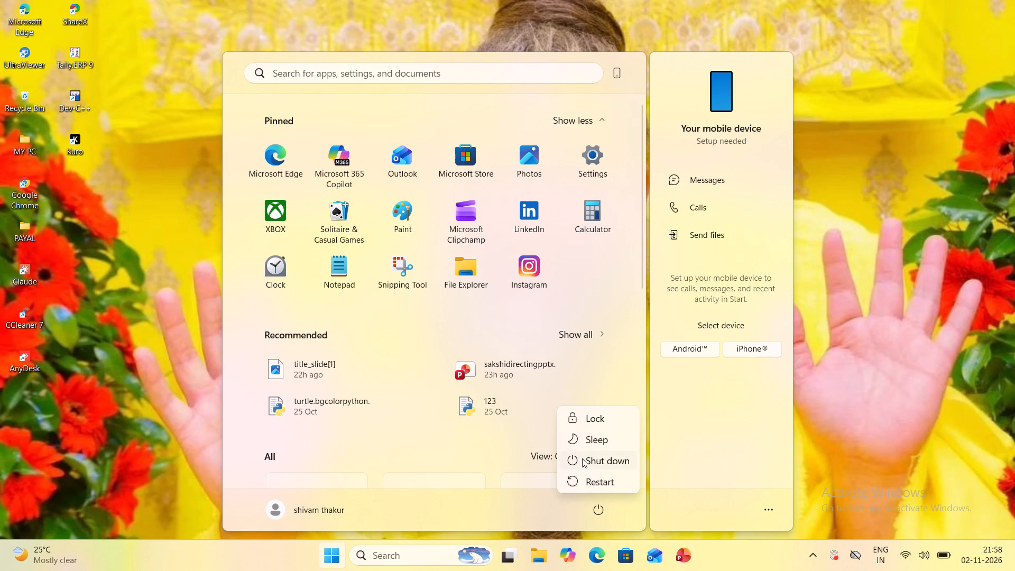